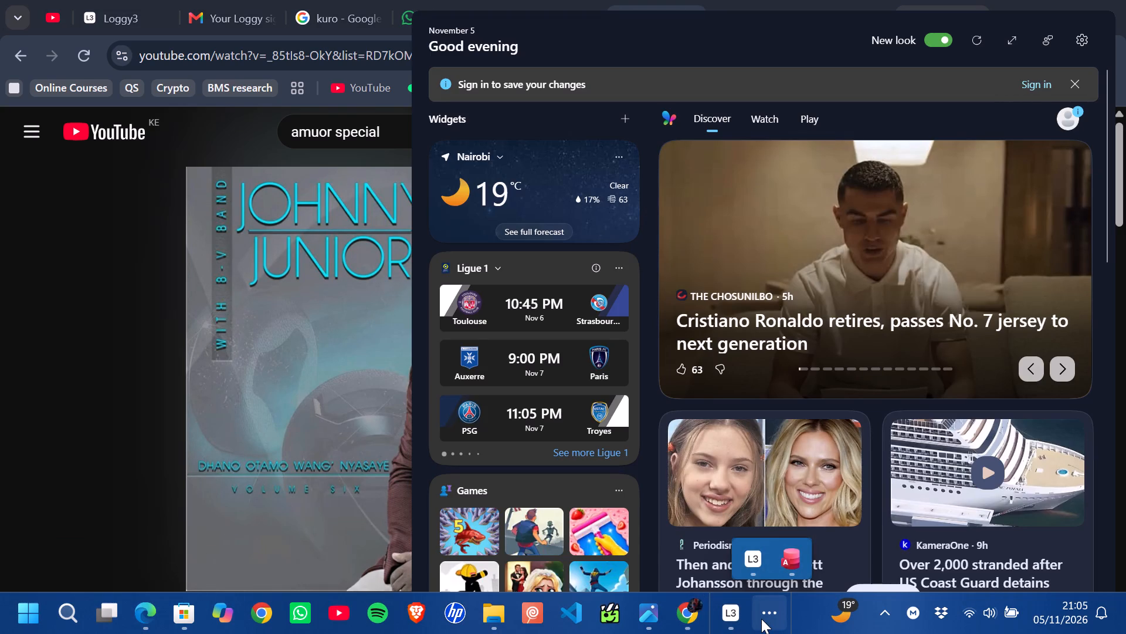
# Reveal the running apps hidden in the taskbar overflow to switch away from the browser.
pyautogui.click(761, 619)
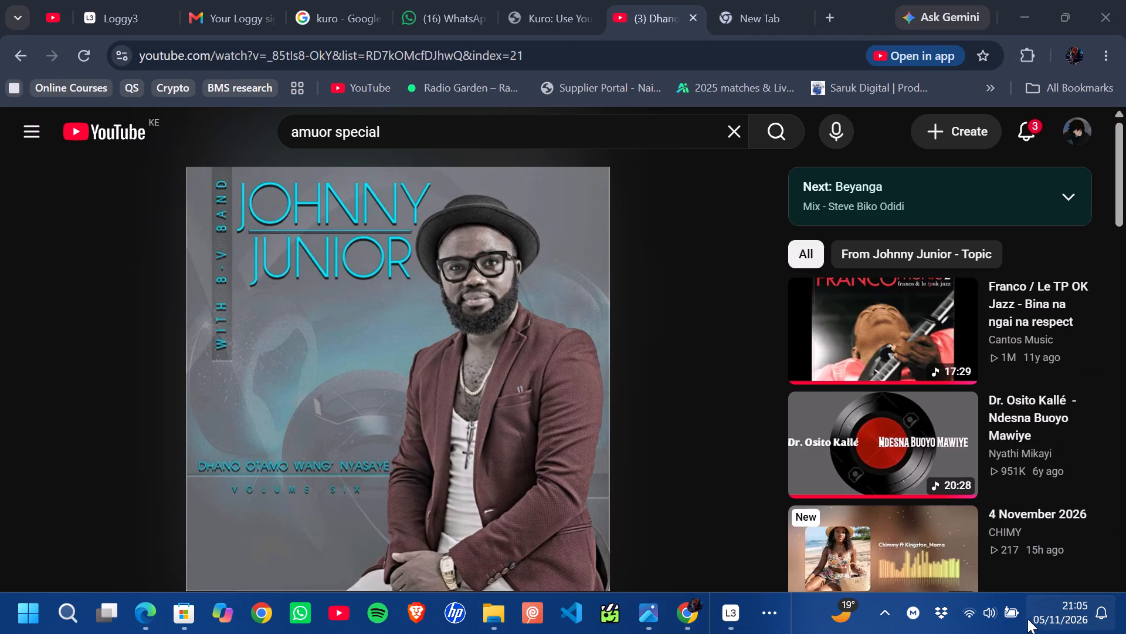
pyautogui.click(773, 624)
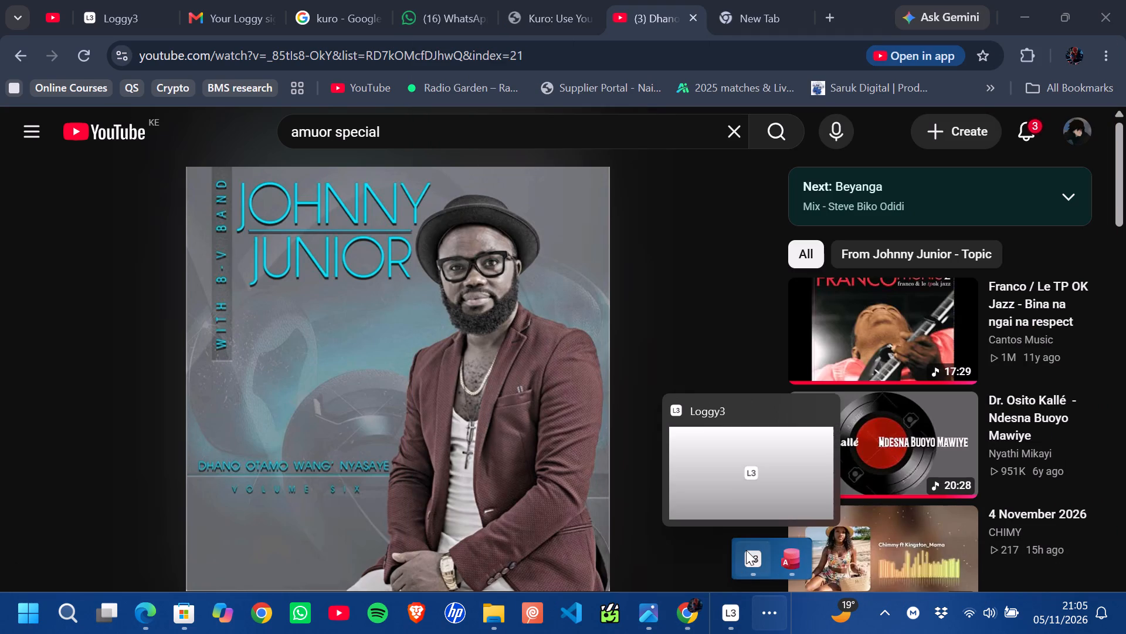
# Switch to the mSystem database in Access, showing the SavingsStatus report.
pyautogui.click(796, 552)
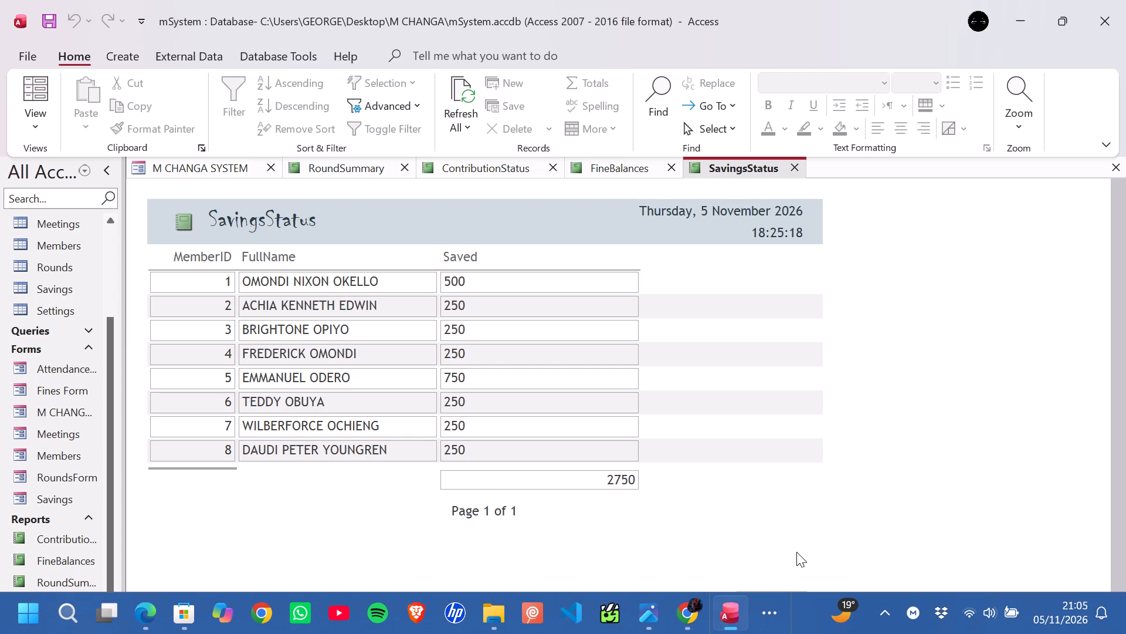
pyautogui.click(887, 397)
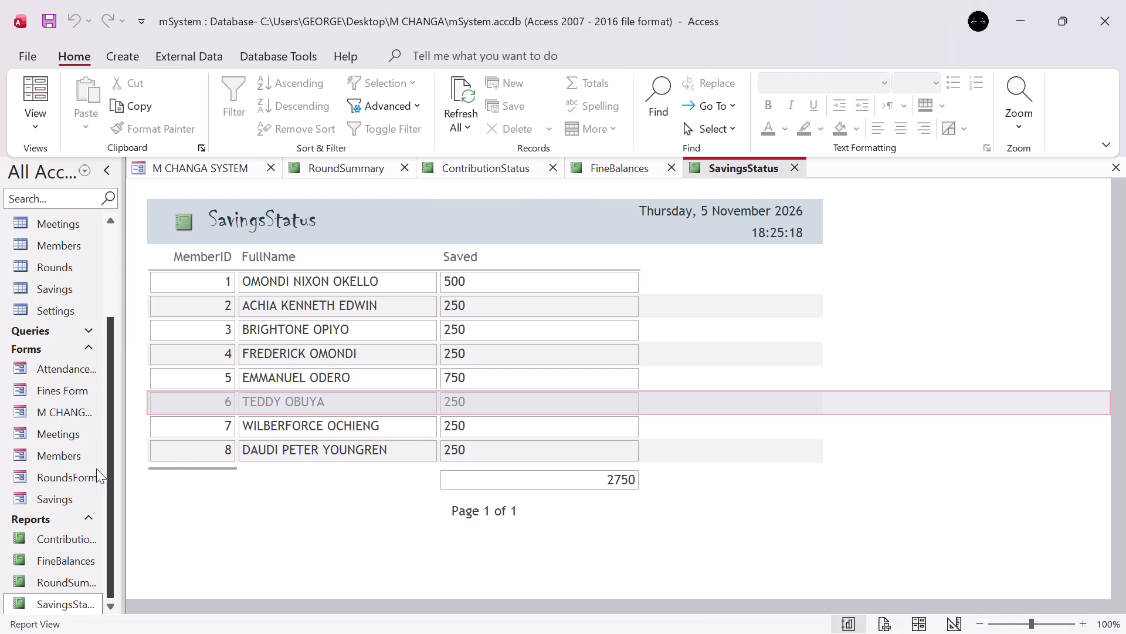
# Look through the database's forms, reports and tables in the object list, ending at the Tables group.
pyautogui.click(93, 470)
pyautogui.press('Down')
pyautogui.press('Down')
pyautogui.press('Down')
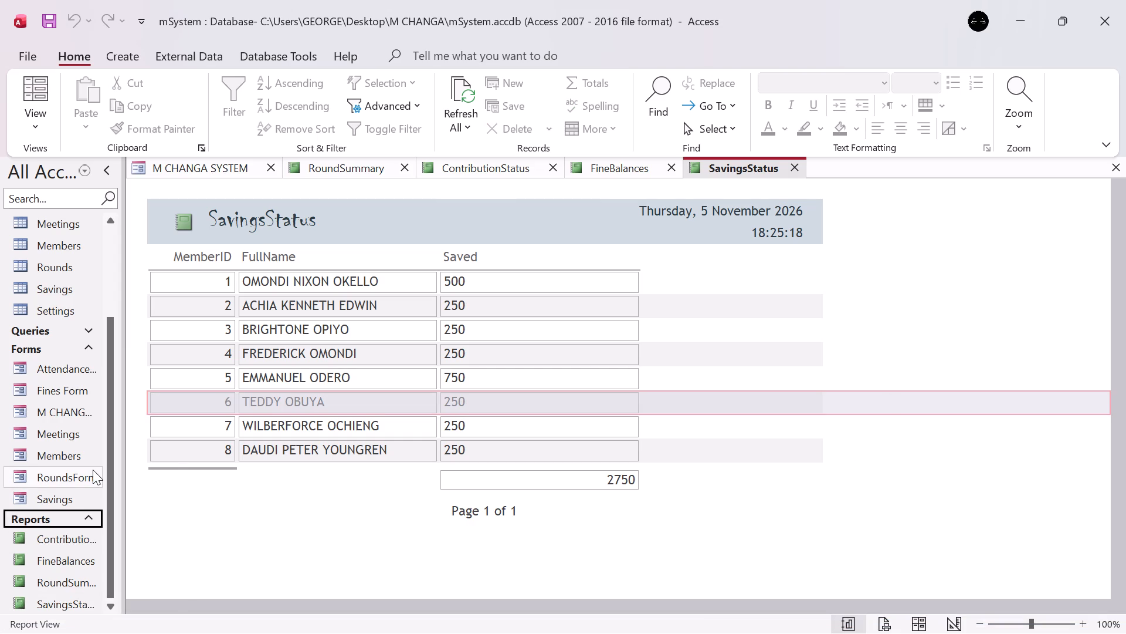
pyautogui.press('Down')
pyautogui.press('Down')
pyautogui.press('Down')
pyautogui.press('Down')
pyautogui.press('Down')
pyautogui.press('Up')
pyautogui.press('Up')
pyautogui.press('Up')
pyautogui.press('Up')
pyautogui.press('Up')
pyautogui.press('Up')
pyautogui.press('Up')
pyautogui.press('Up')
pyautogui.press('Up')
pyautogui.press('Up')
pyautogui.press('Up')
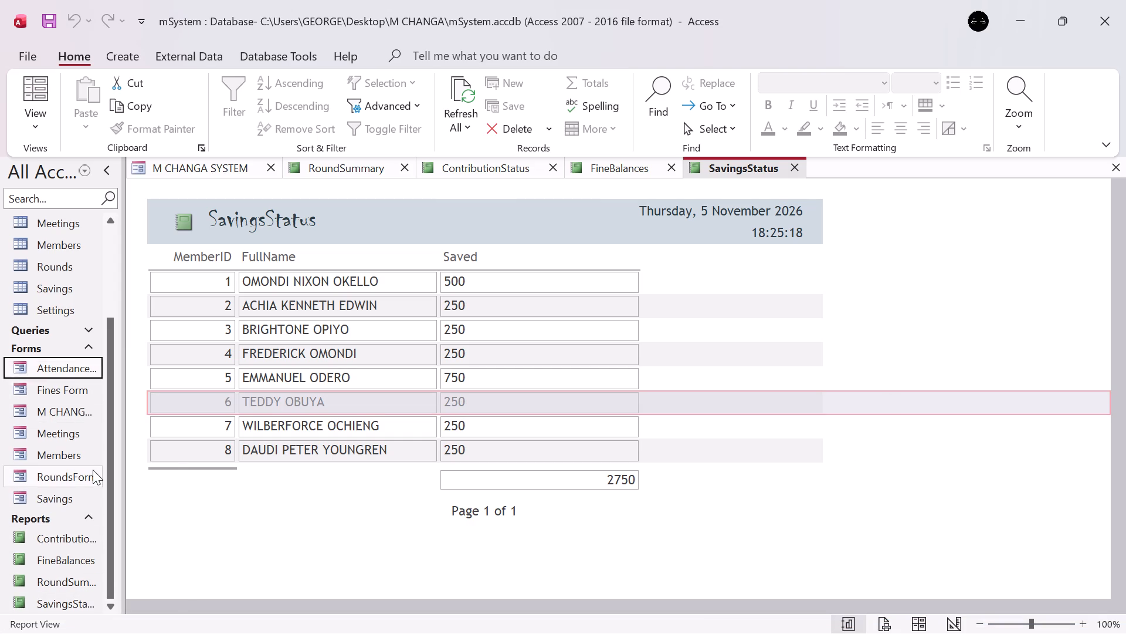
pyautogui.press('Up')
pyautogui.press('Up')
pyautogui.press('Up')
pyautogui.press('Up')
pyautogui.press('Up')
pyautogui.press('Up')
pyautogui.press('Up')
pyautogui.press('Up')
pyautogui.press('Up')
pyautogui.press('Up')
pyautogui.press('Up')
pyautogui.press('Up')
pyautogui.press('Up')
pyautogui.press('Up')
pyautogui.press('Up')
pyautogui.press('Up')
pyautogui.press('Up')
pyautogui.press('Up')
pyautogui.press('Up')
pyautogui.press('Up')
pyautogui.press('Up')
pyautogui.press('Up')
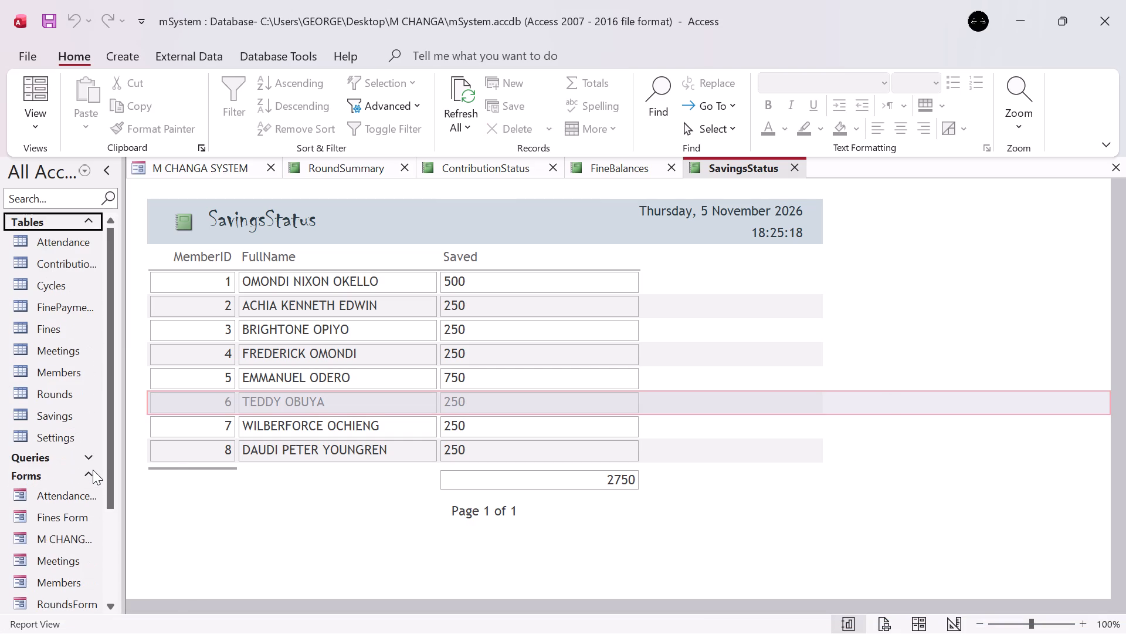
pyautogui.press('Down')
pyautogui.press('Up')
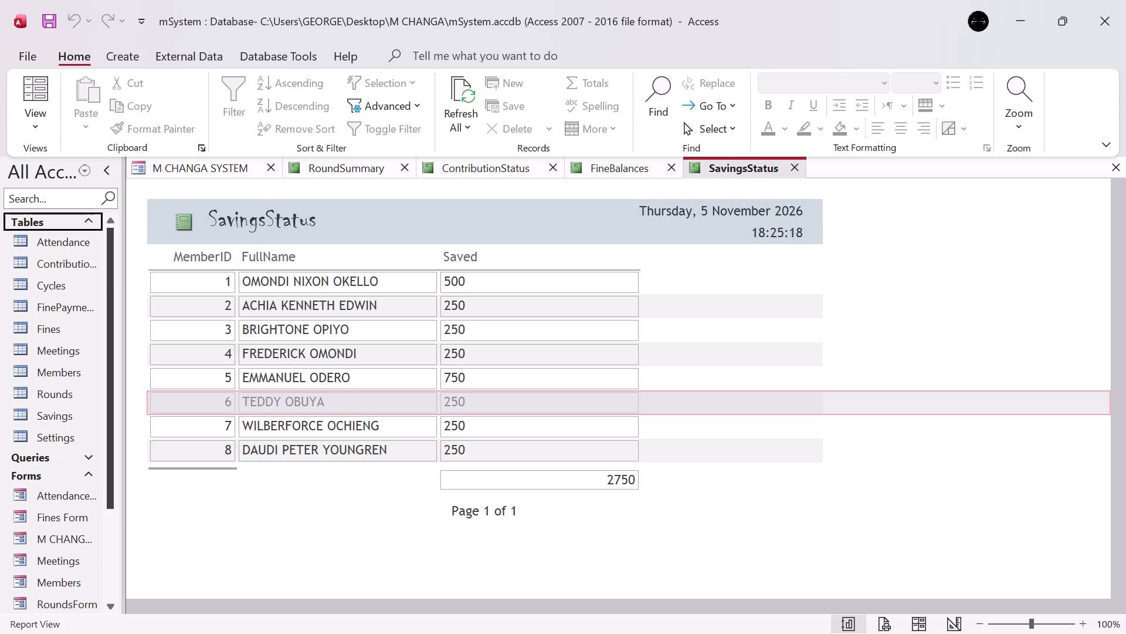
# Collapse the Tables, Forms and Reports groups in the database's object list.
pyautogui.press('Return')
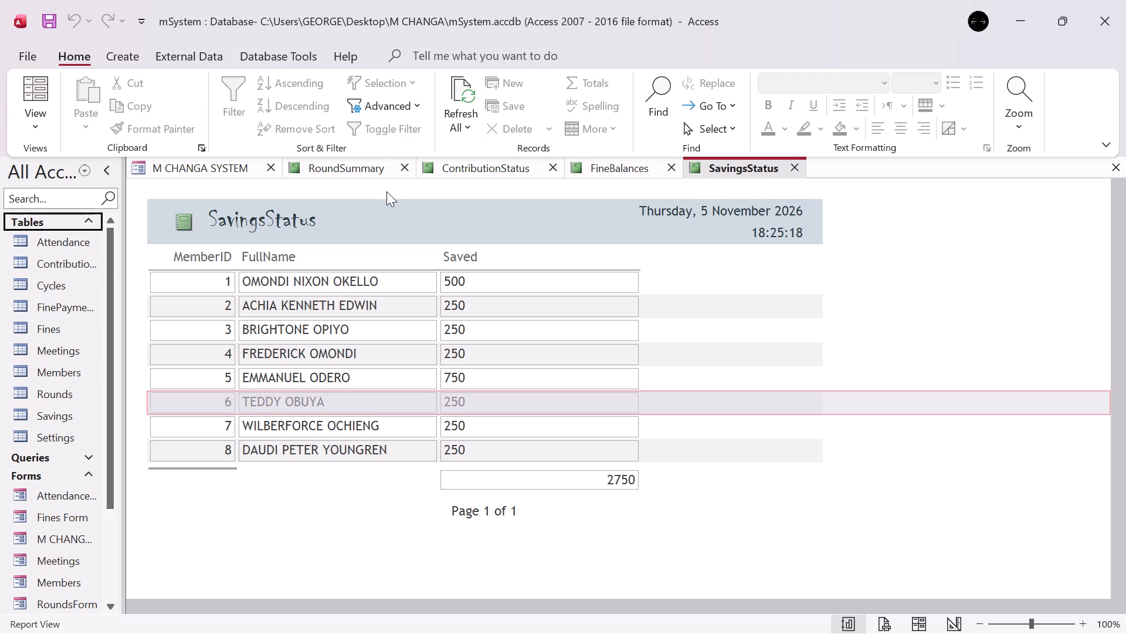
pyautogui.click(95, 221)
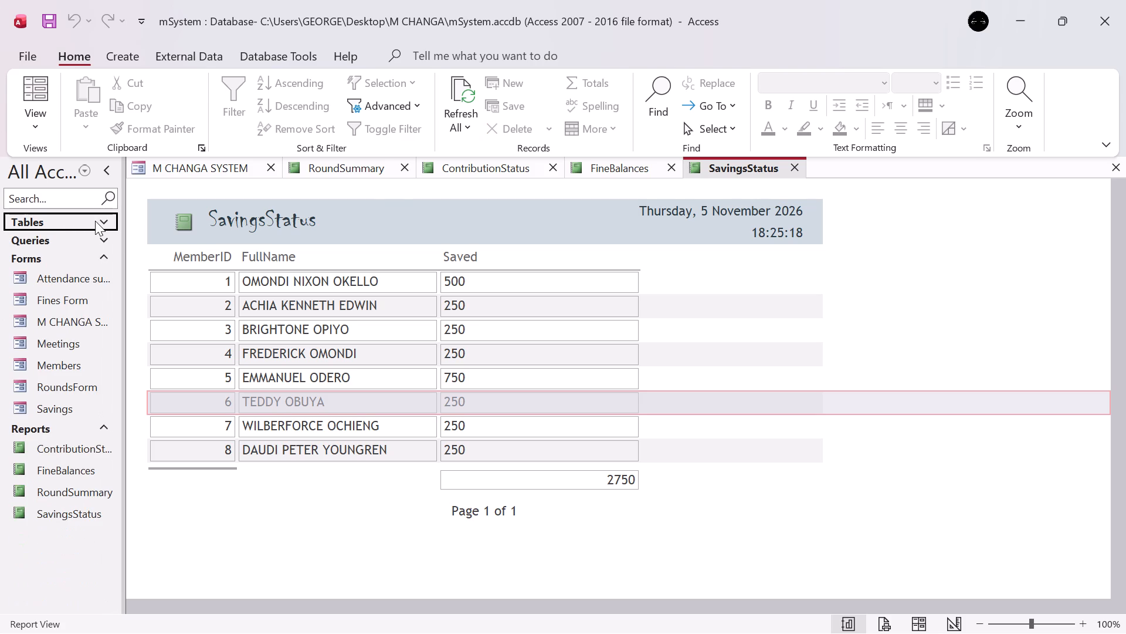
pyautogui.click(104, 256)
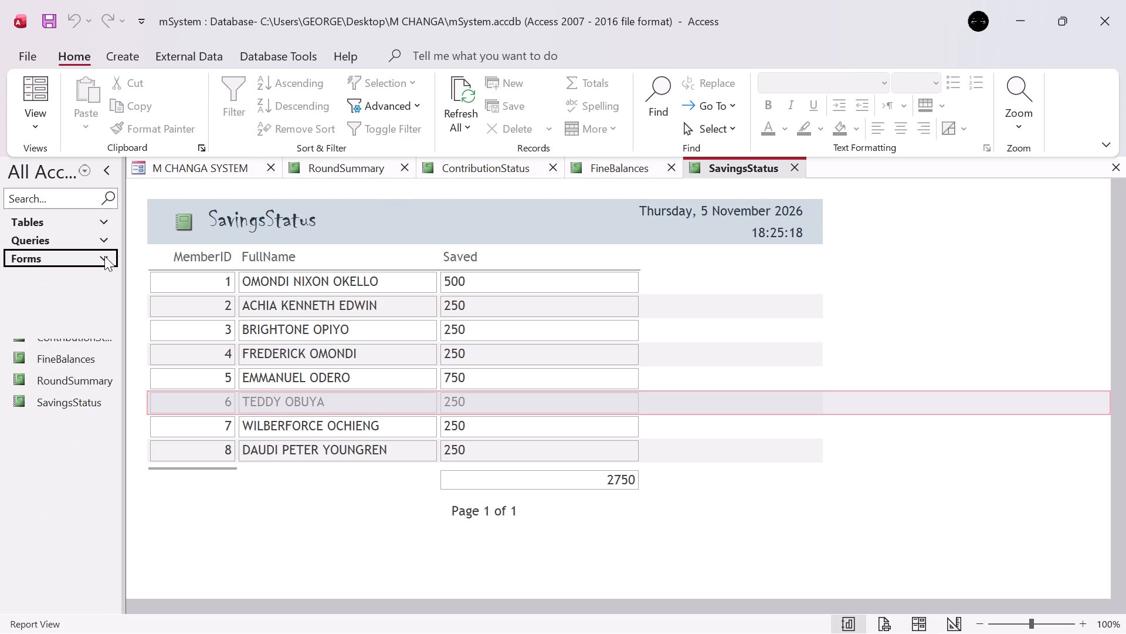
pyautogui.click(107, 281)
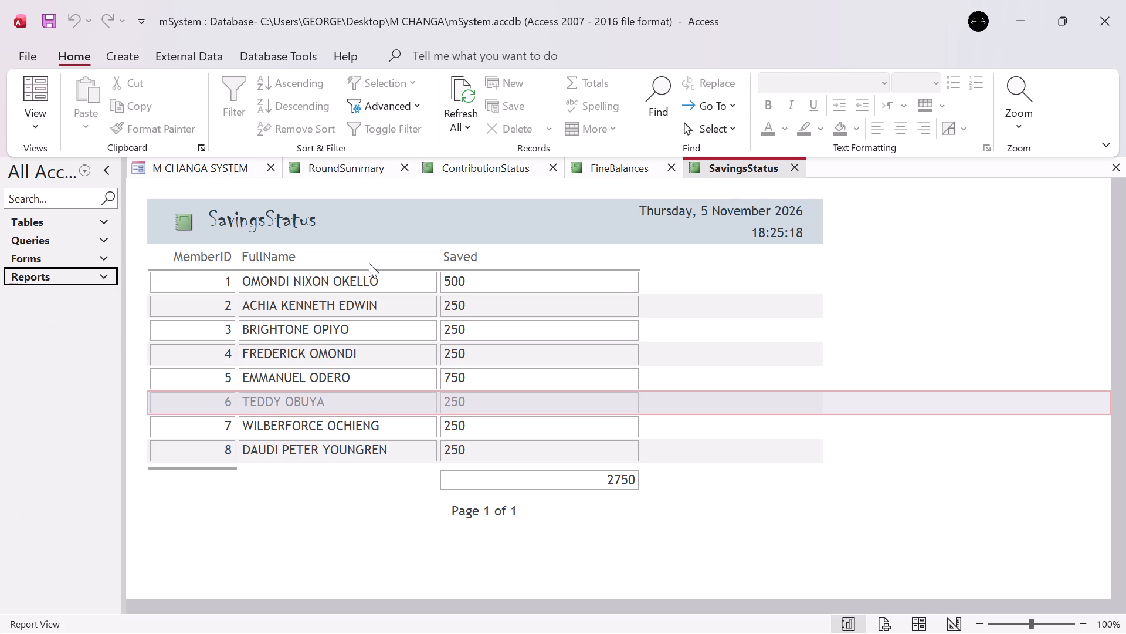
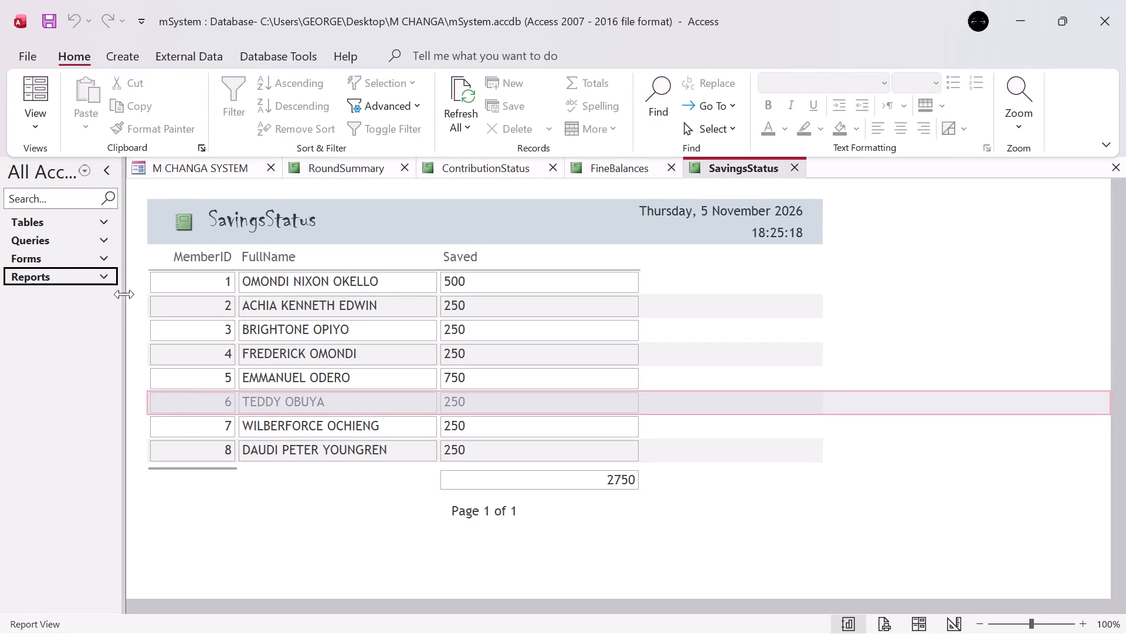
# Look at the ContributionStatus report from the Reports group, the RoundSummary report and the M CHANGA SYSTEM form.
pyautogui.click(108, 274)
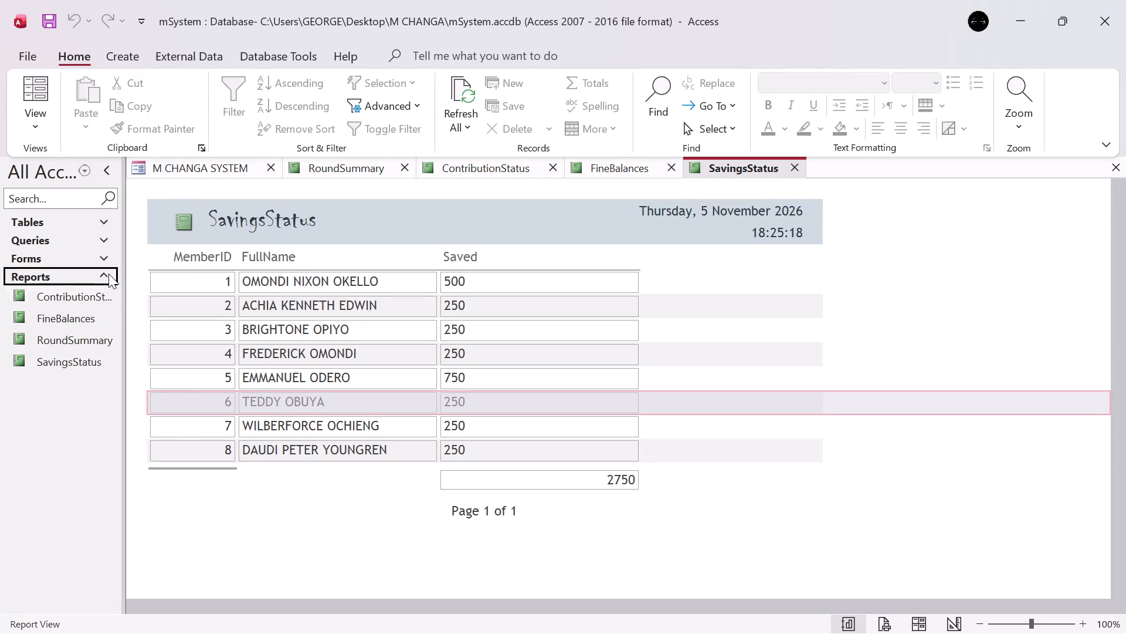
pyautogui.click(60, 294)
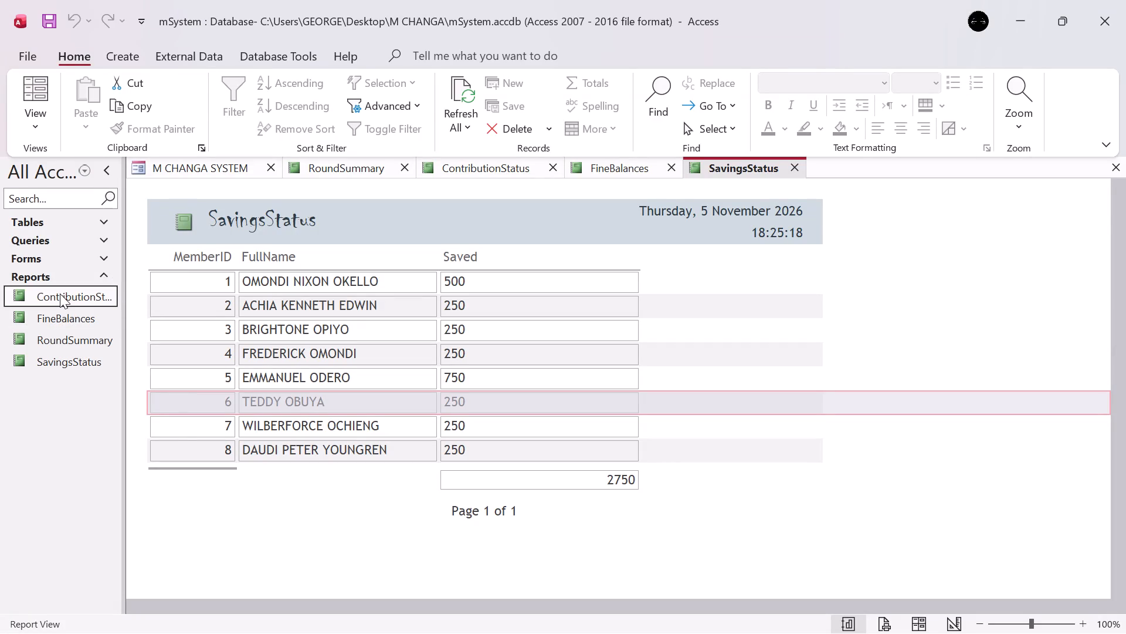
pyautogui.click(60, 294)
pyautogui.click(60, 294)
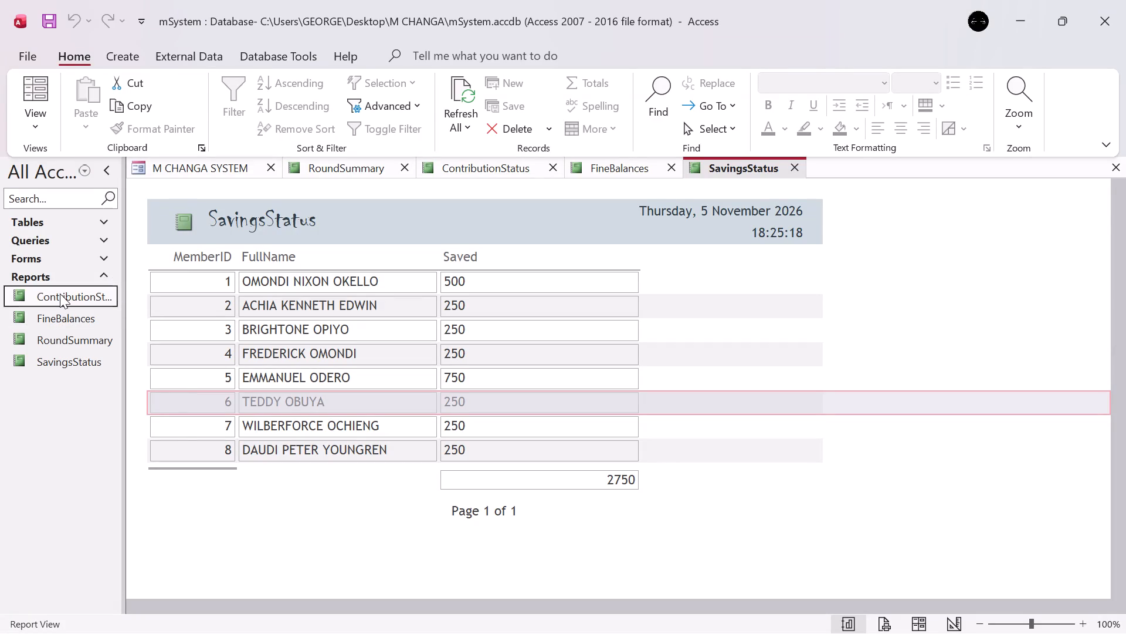
pyautogui.doubleClick(60, 294)
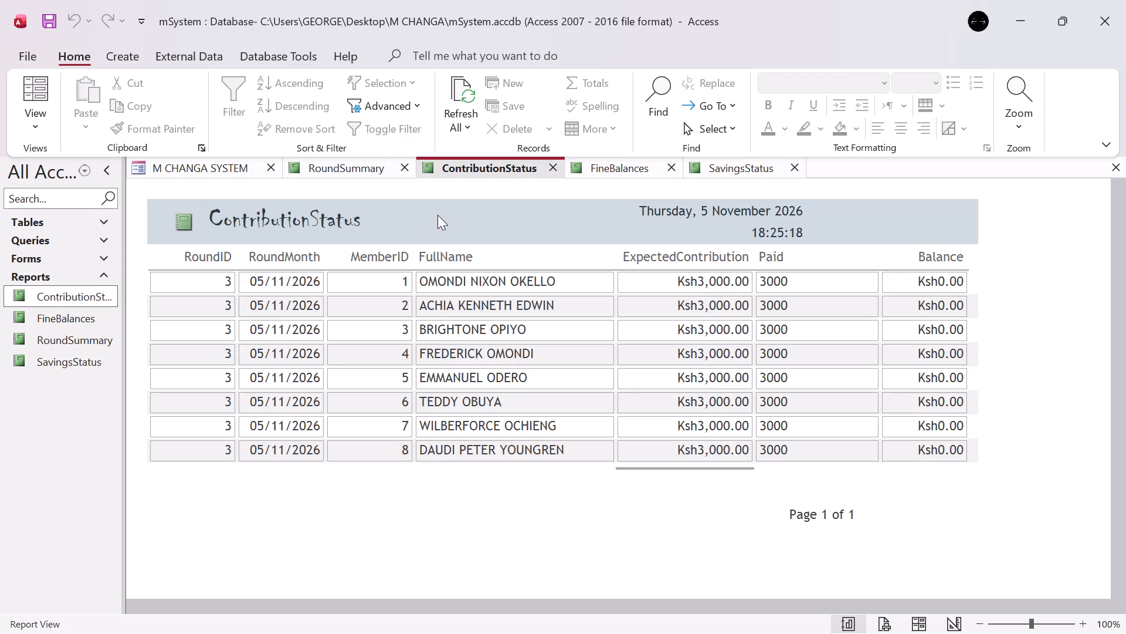
pyautogui.click(301, 164)
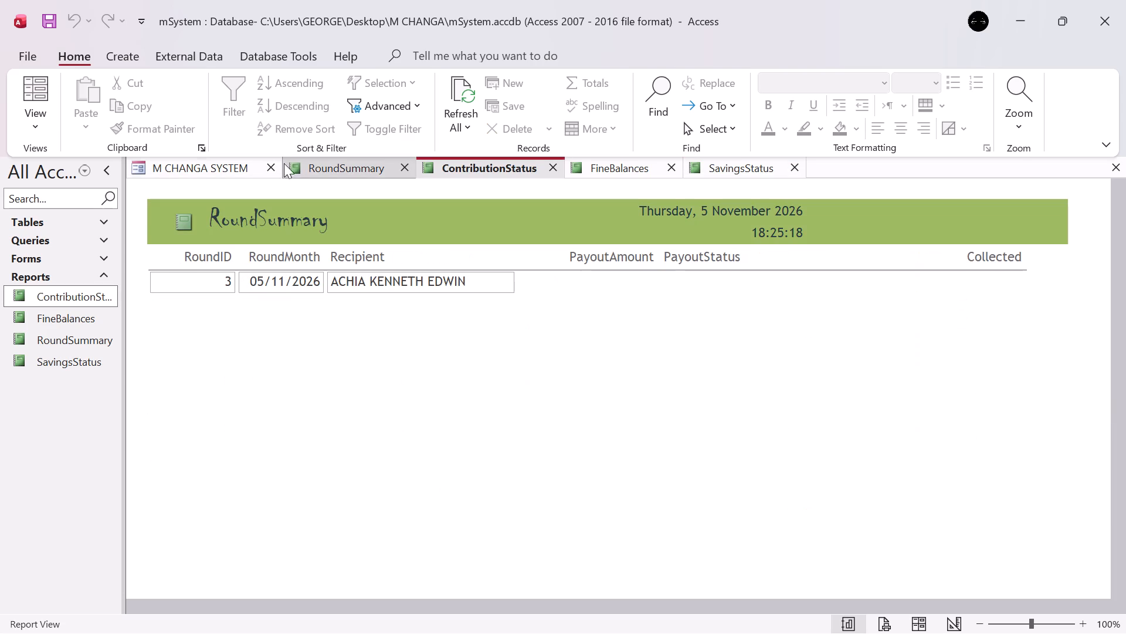
pyautogui.click(223, 164)
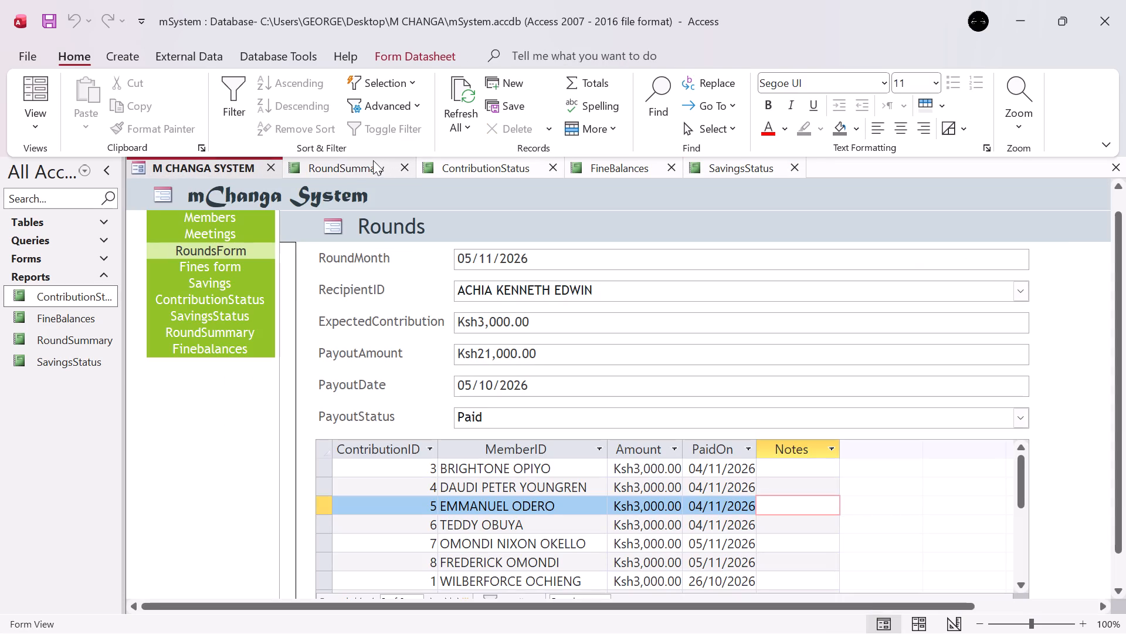
# Close the RoundSummary, ContributionStatus, FineBalances and SavingsStatus reports, leaving the M CHANGA SYSTEM form open.
pyautogui.click(405, 167)
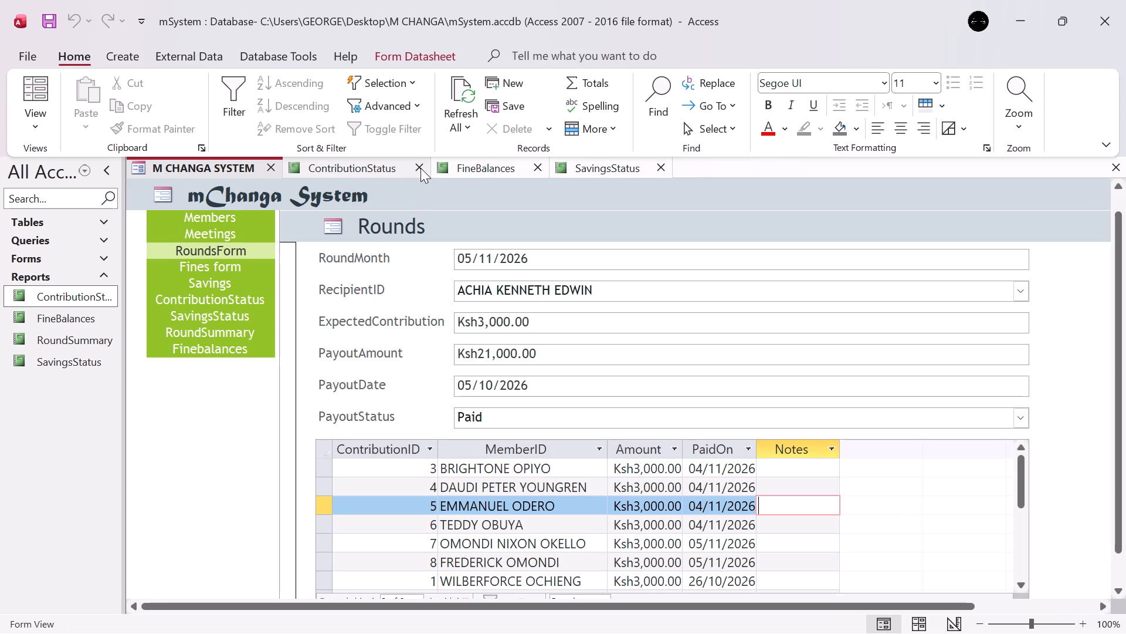
pyautogui.click(420, 168)
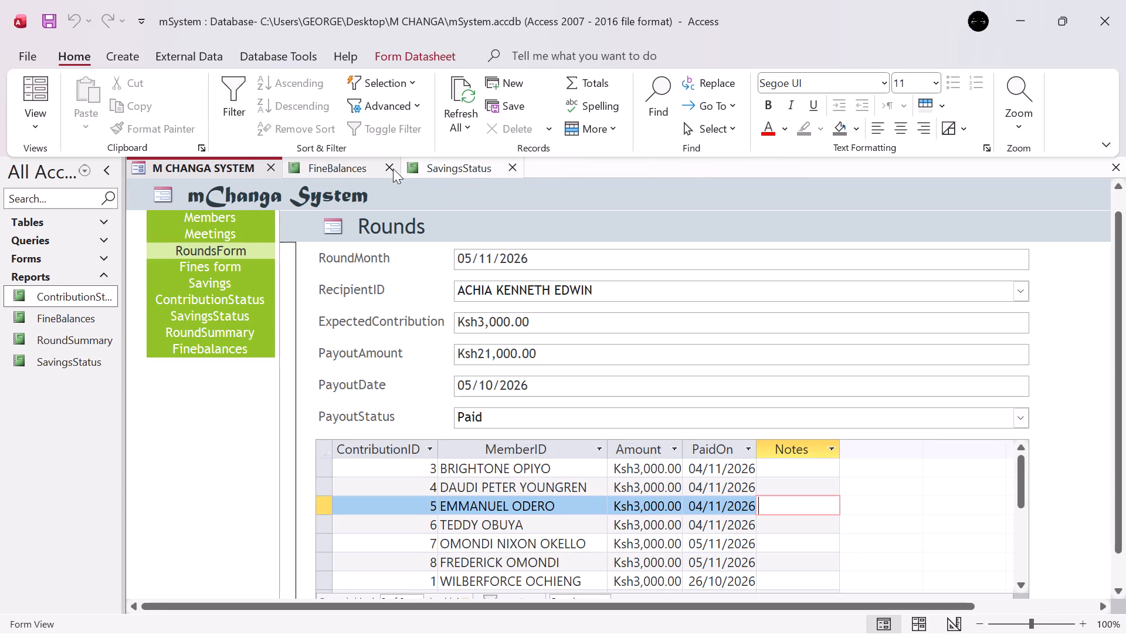
pyautogui.click(390, 167)
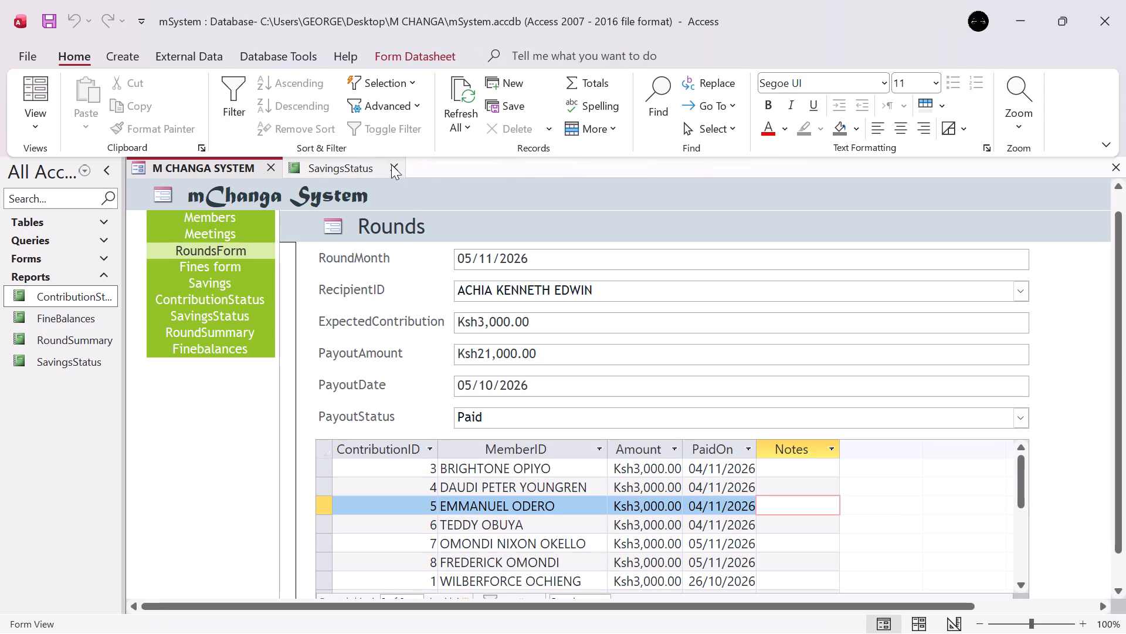
pyautogui.click(395, 168)
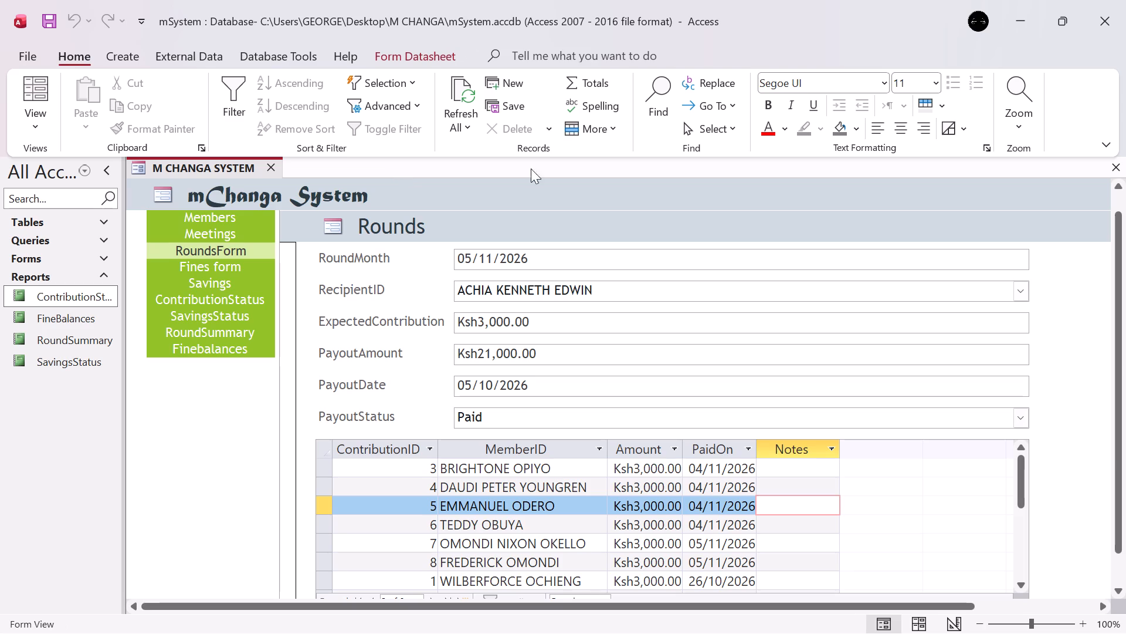
# Examine the Rounds page of the M CHANGA SYSTEM form, including its fields and the member contributions list.
pyautogui.scroll(-7, 1069, 369)
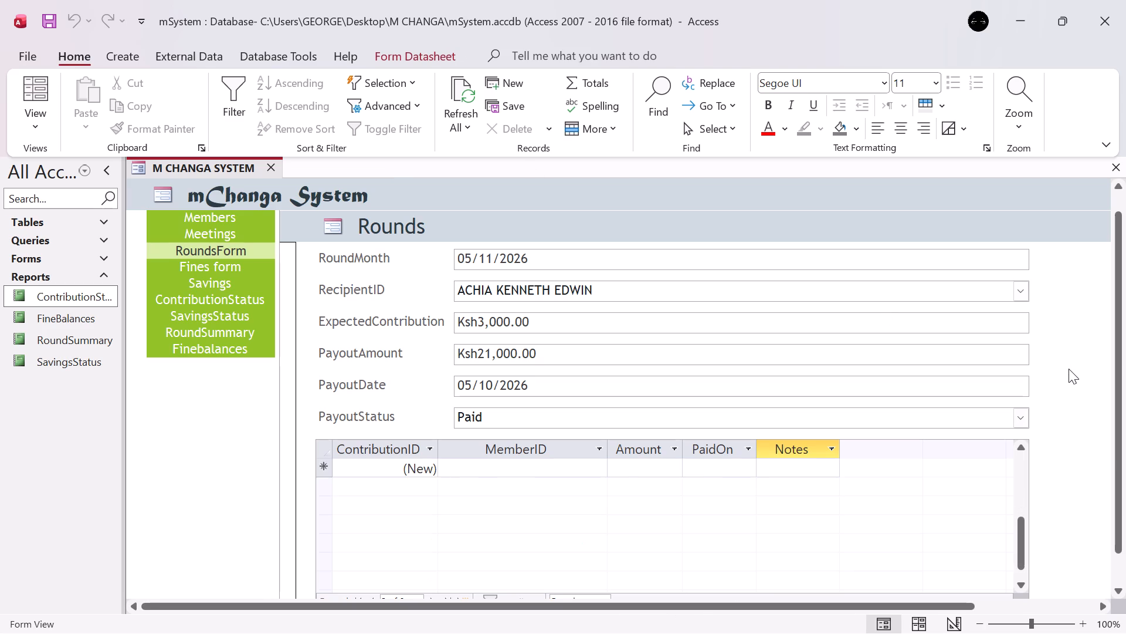
pyautogui.scroll(18, 1069, 369)
pyautogui.moveTo(1124, 375); pyautogui.dragTo(1125, 316)
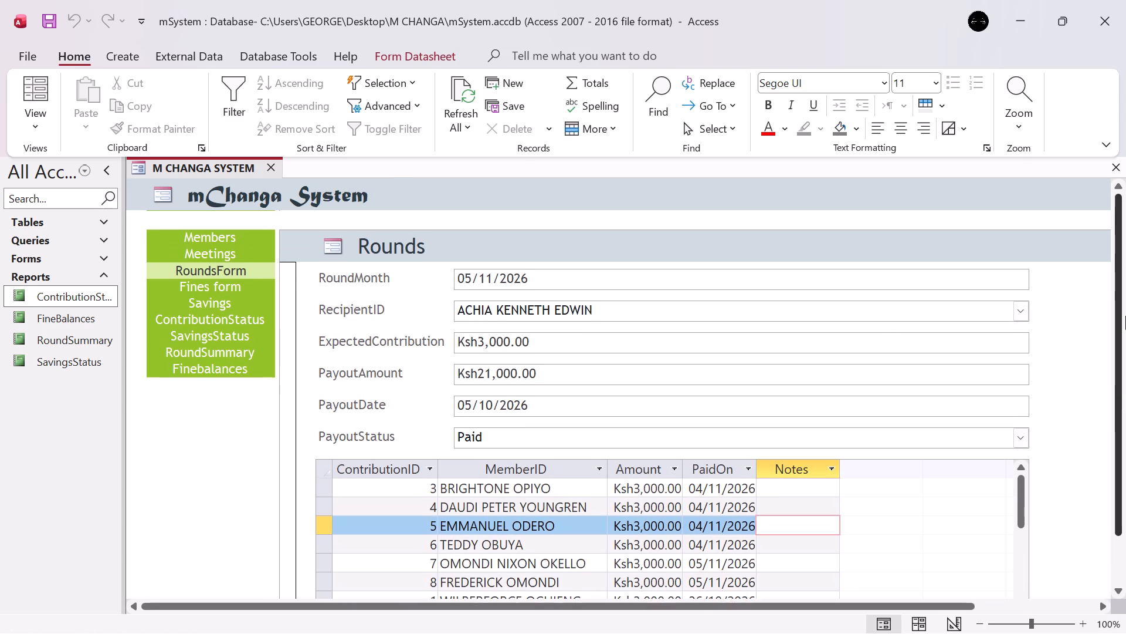
pyautogui.moveTo(1125, 316); pyautogui.dragTo(1110, 504)
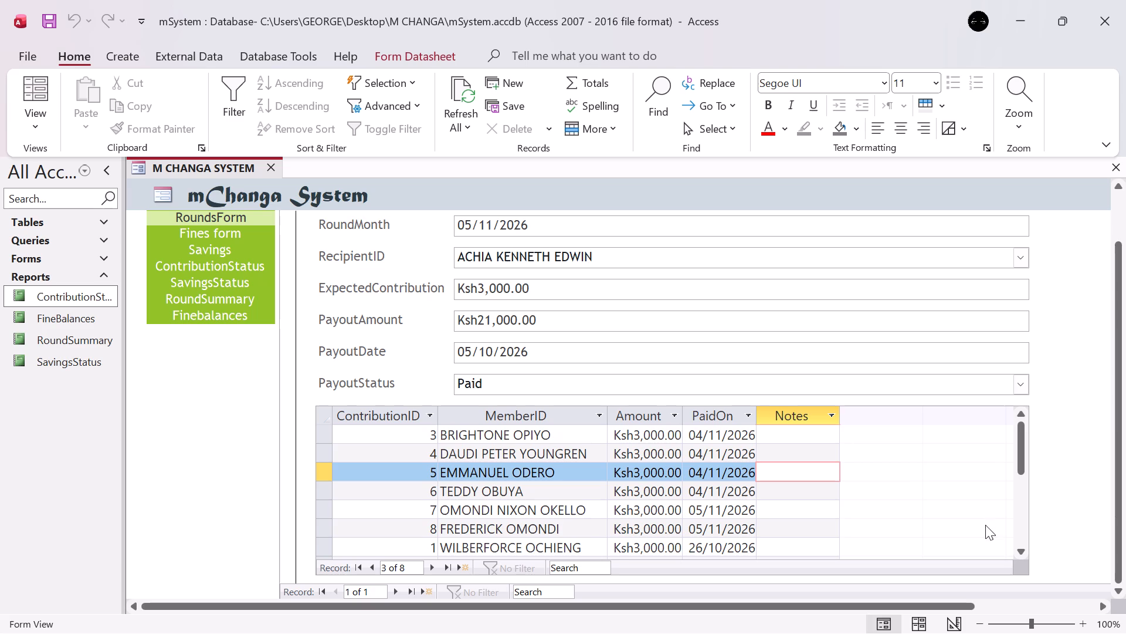
pyautogui.moveTo(1023, 454); pyautogui.dragTo(1024, 477)
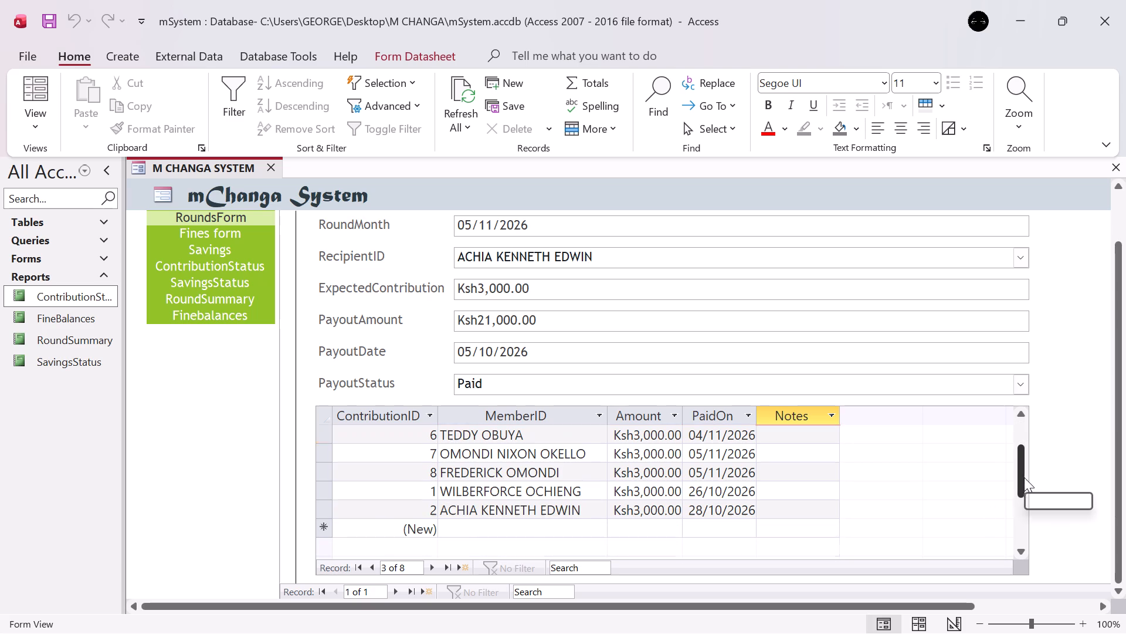
pyautogui.moveTo(1024, 477); pyautogui.dragTo(1029, 392)
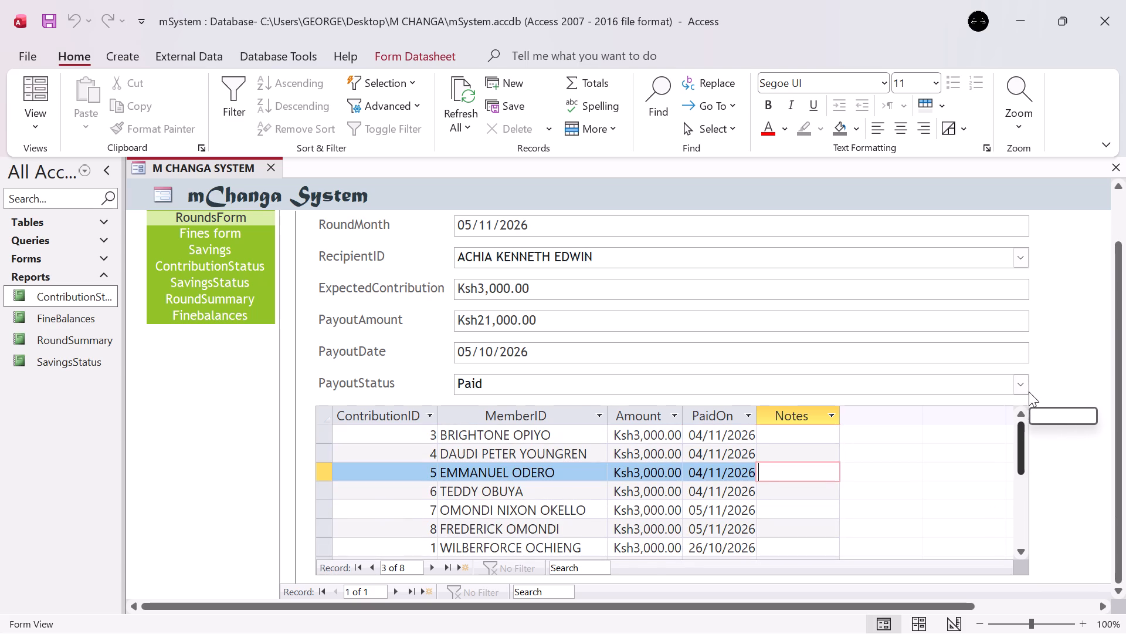
pyautogui.moveTo(1029, 392); pyautogui.dragTo(1029, 403)
pyautogui.click(588, 434)
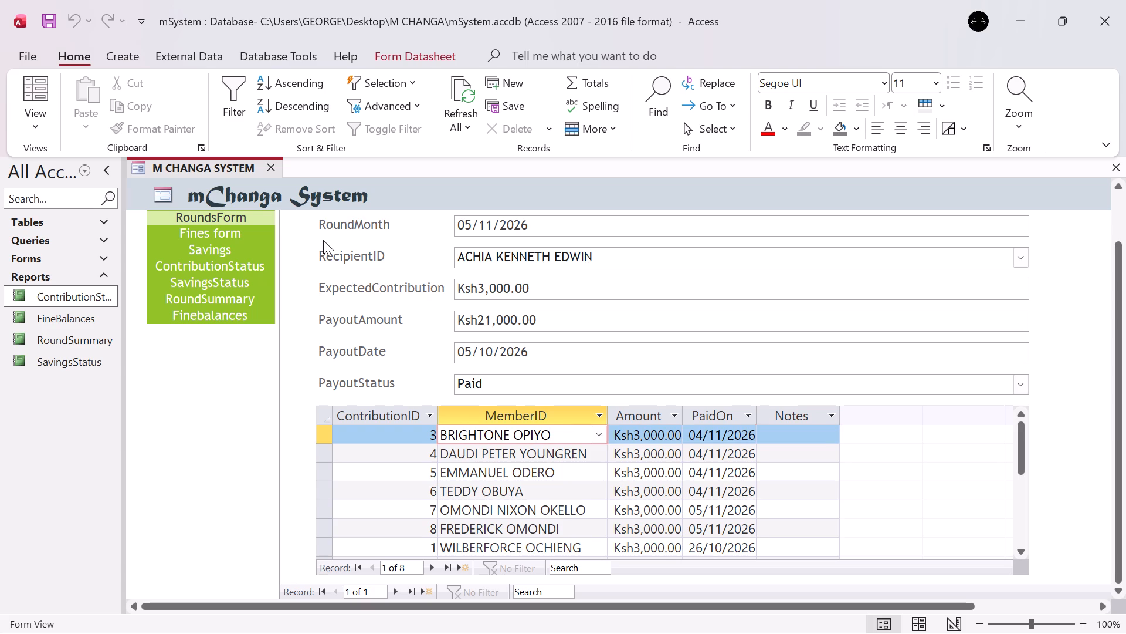
pyautogui.scroll(-5, 205, 318)
pyautogui.scroll(3, 205, 318)
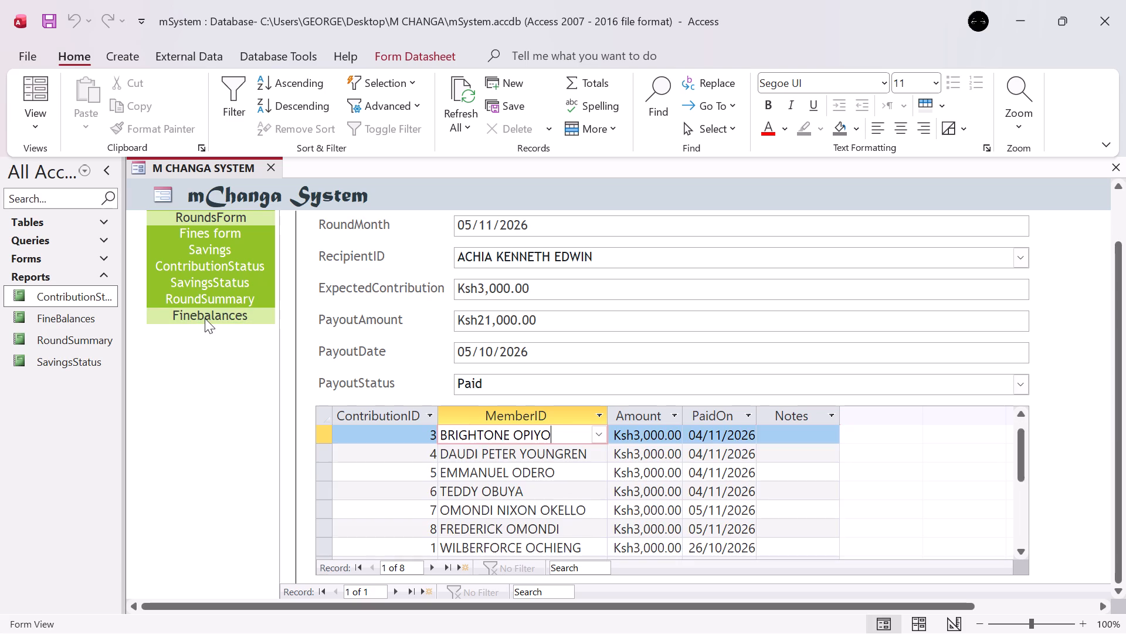
pyautogui.scroll(8, 205, 318)
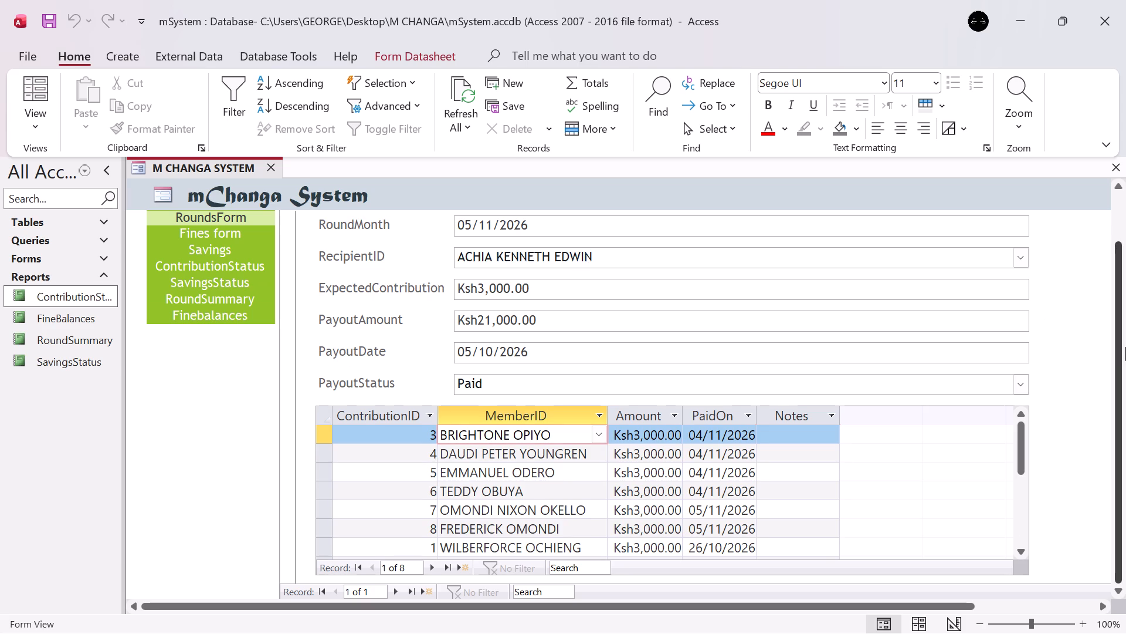
pyautogui.moveTo(1125, 346); pyautogui.dragTo(1125, 167)
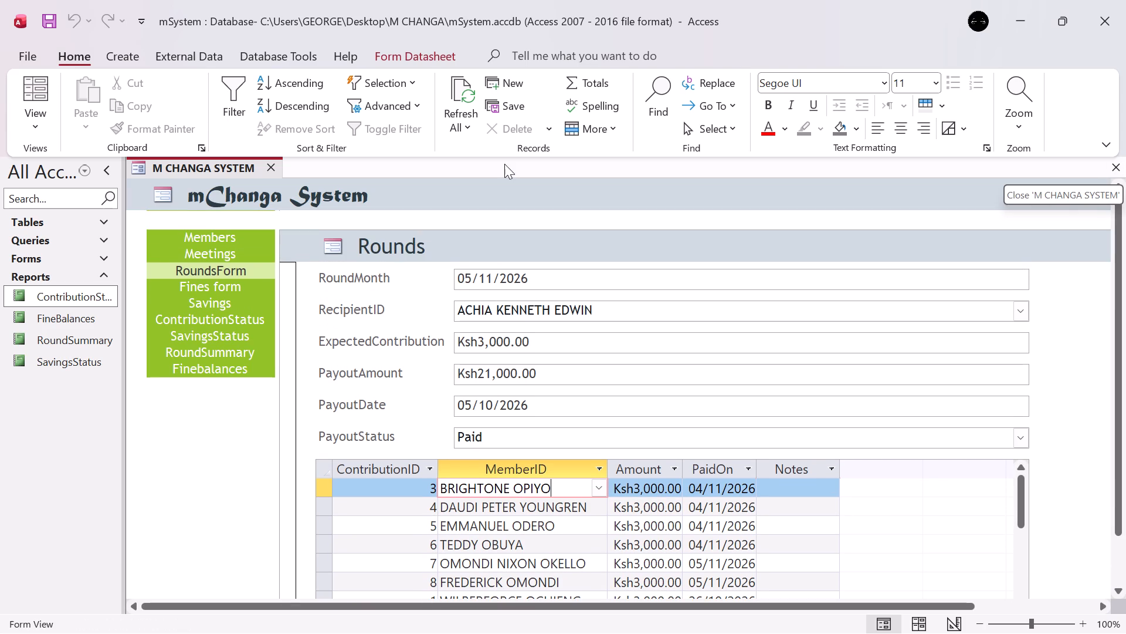
# Open RoundsForm from the Forms group in Design View, saving the design changes to the M CHANGA SYSTEM form.
pyautogui.click(99, 259)
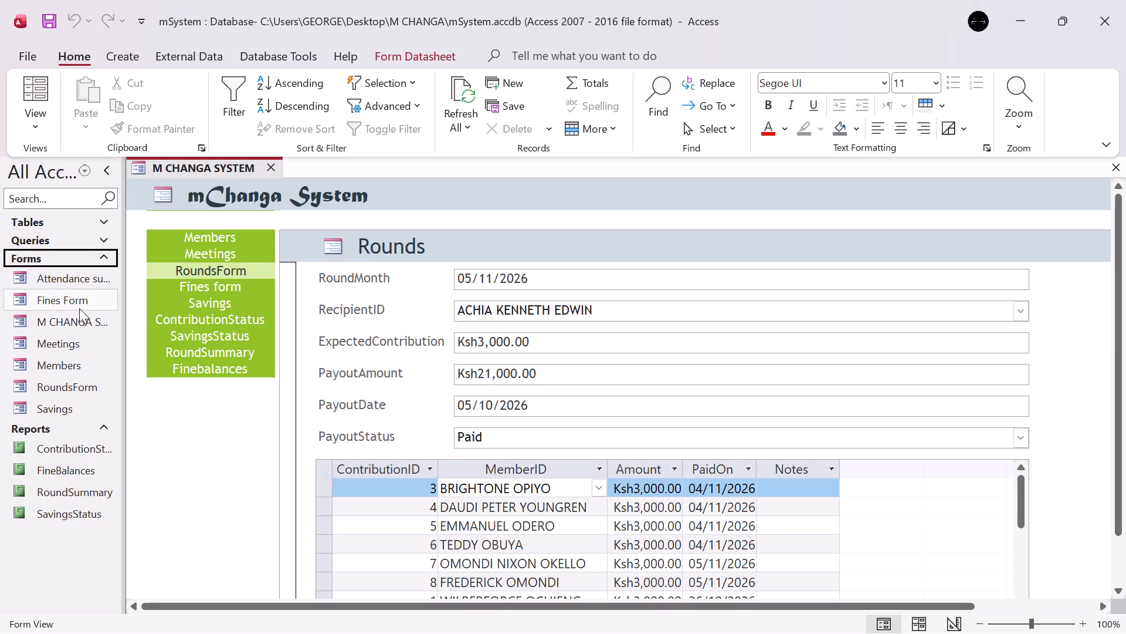
pyautogui.click(67, 390)
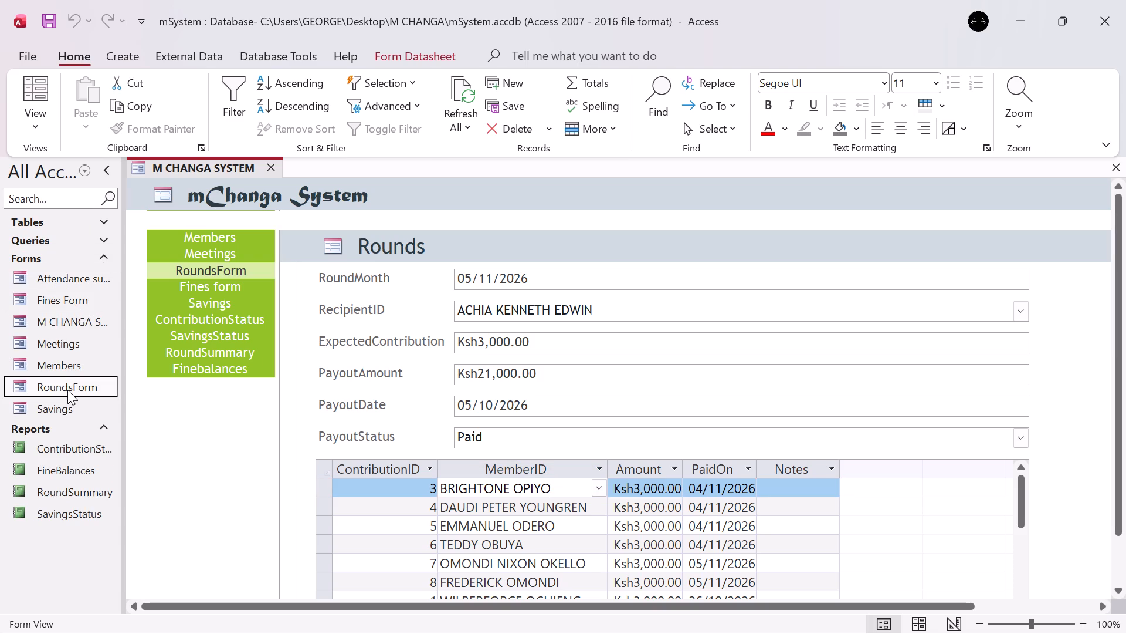
pyautogui.doubleClick(67, 390)
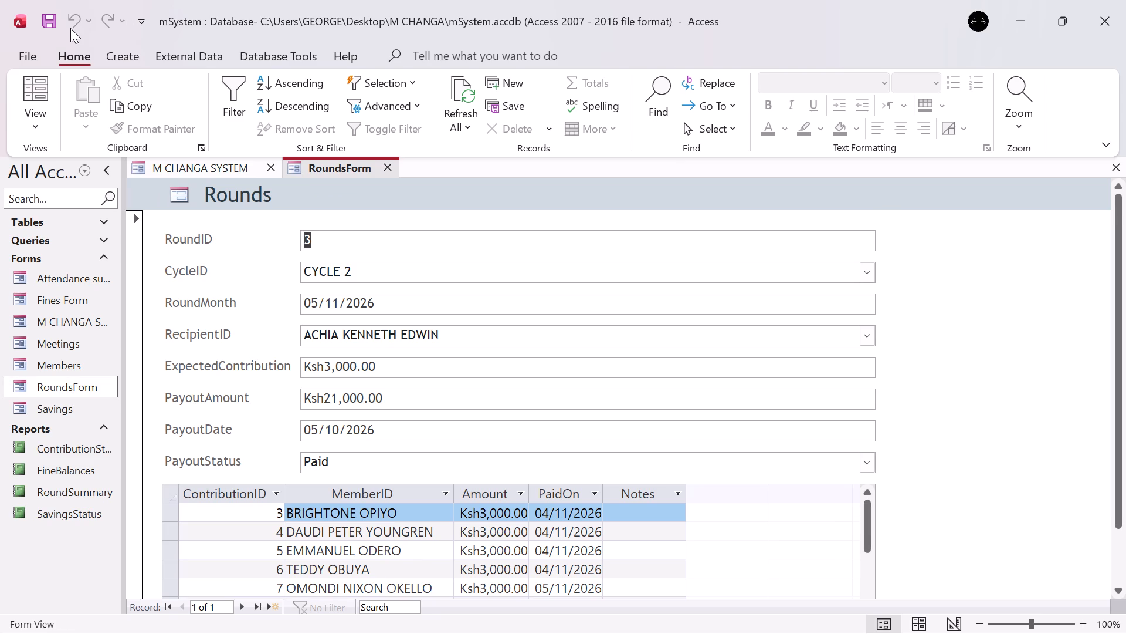
pyautogui.click(128, 60)
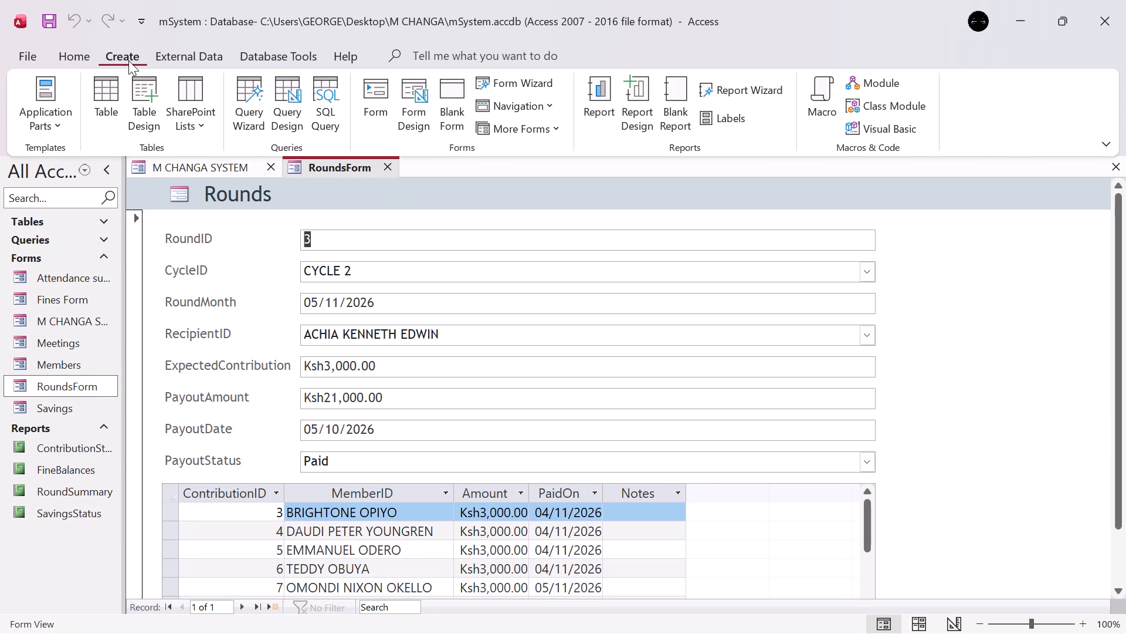
pyautogui.click(78, 52)
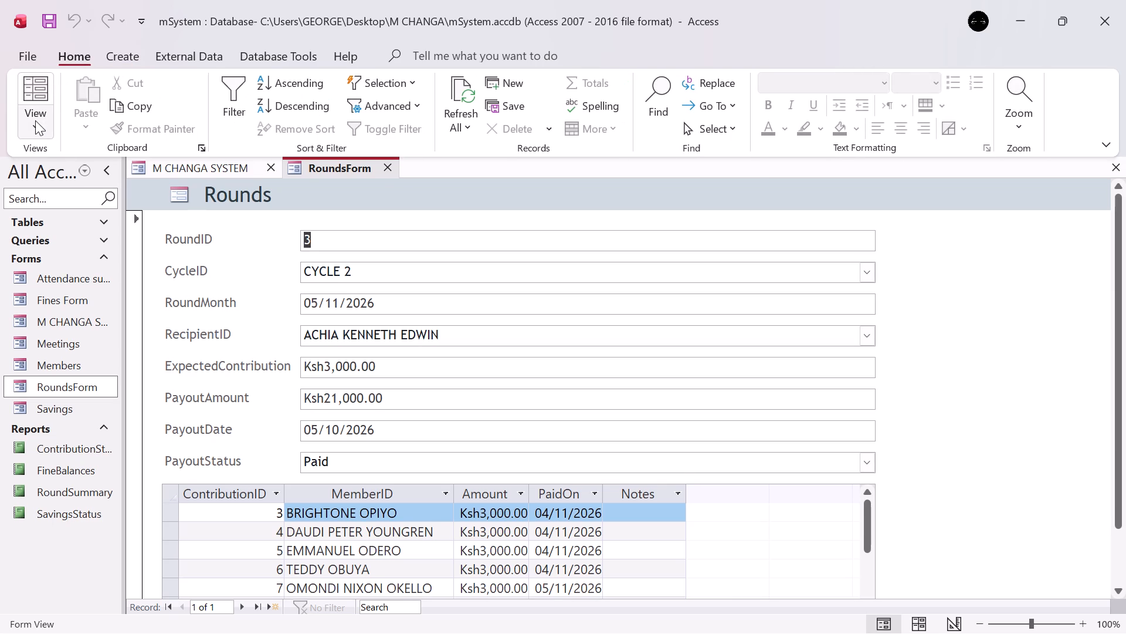
pyautogui.click(35, 120)
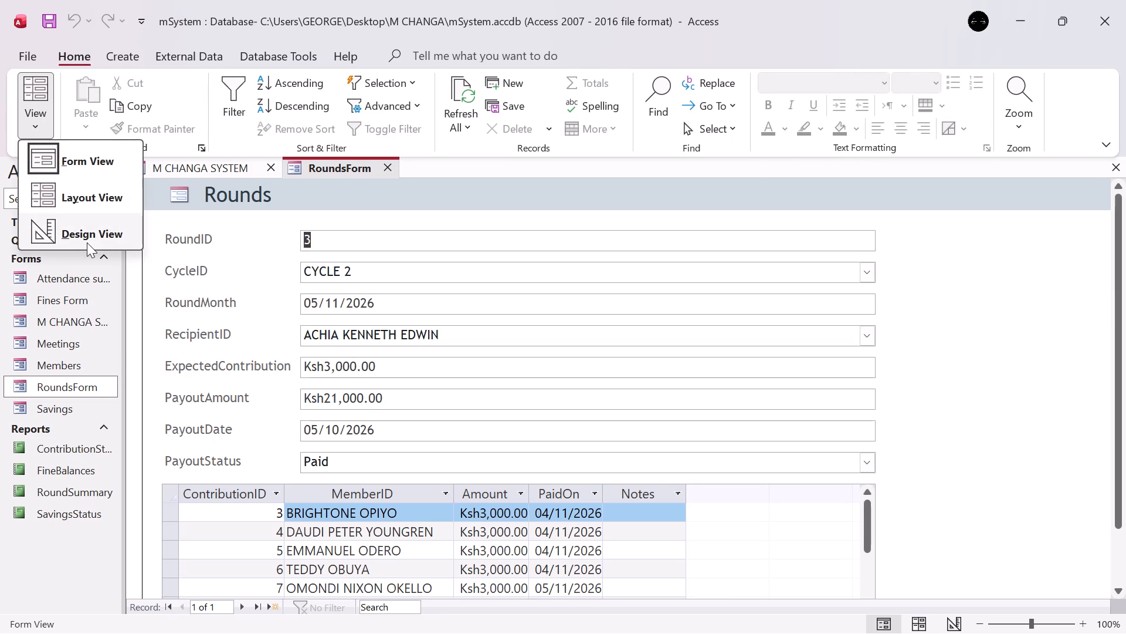
pyautogui.click(87, 242)
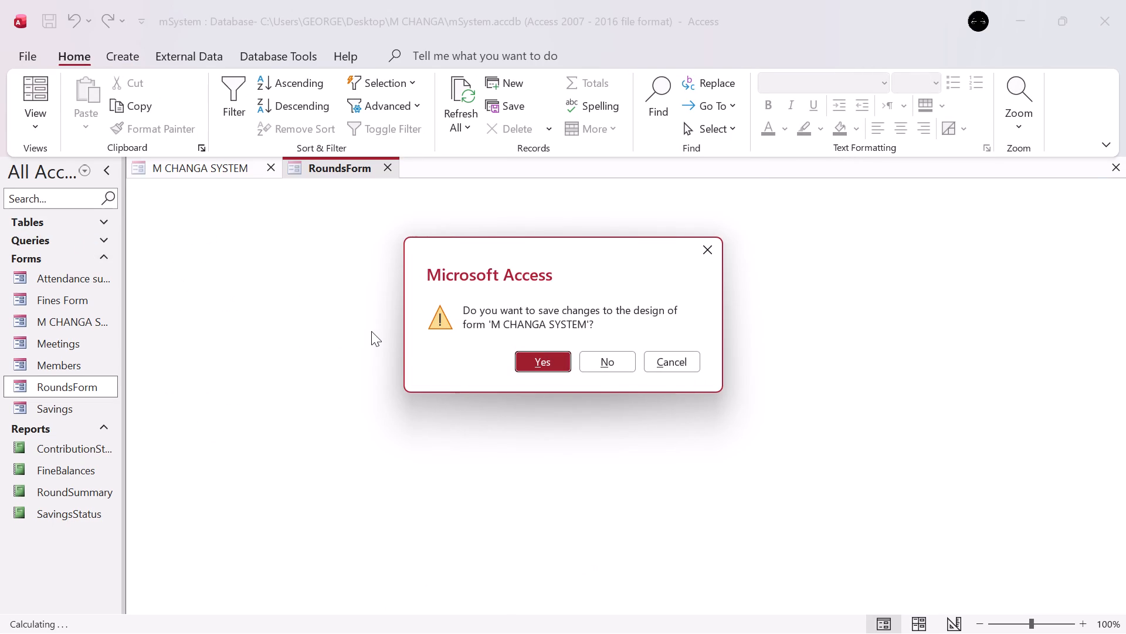
pyautogui.click(537, 360)
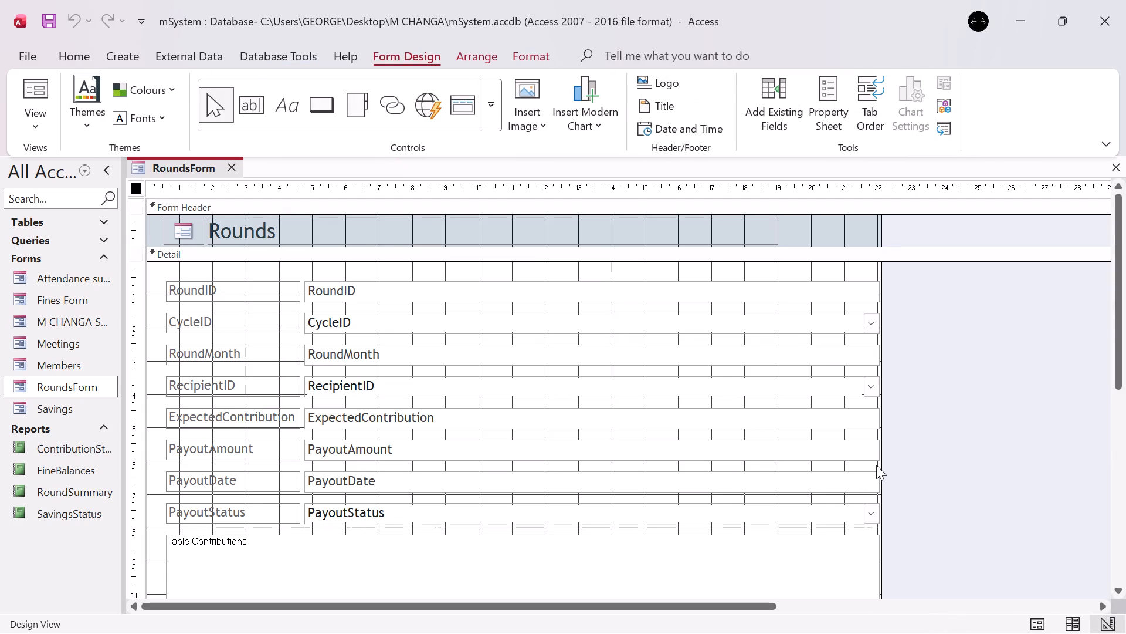
# Widen the RoundsForm design area to about 26 cm, making blank space beside the fields.
pyautogui.moveTo(882, 465); pyautogui.dragTo(940, 471)
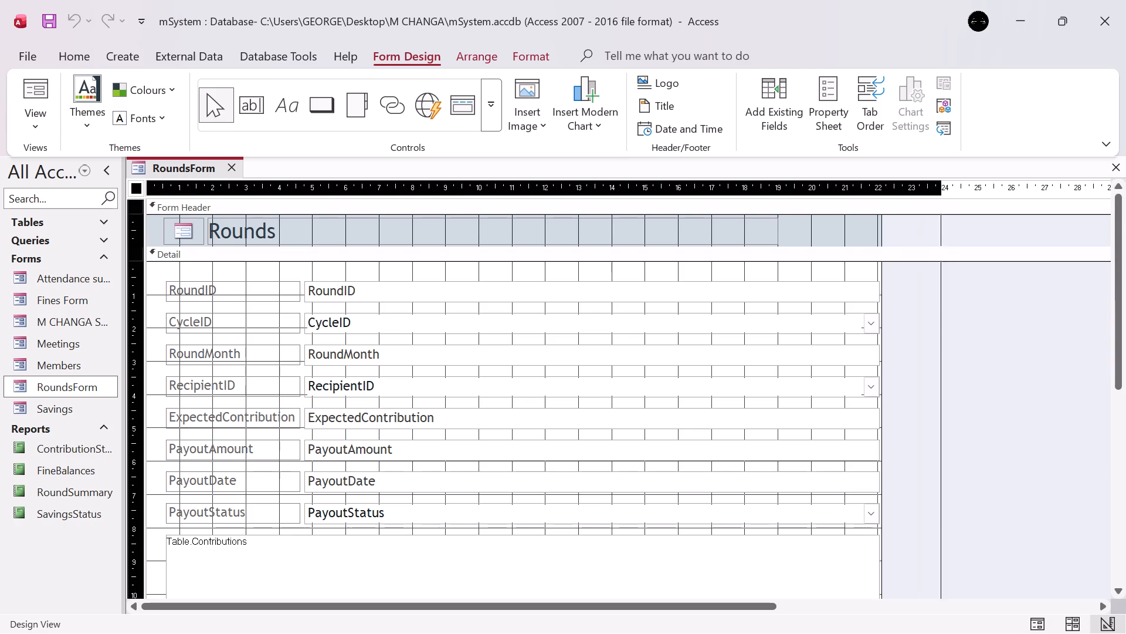
pyautogui.moveTo(940, 471); pyautogui.dragTo(949, 476)
pyautogui.moveTo(949, 478); pyautogui.dragTo(986, 476)
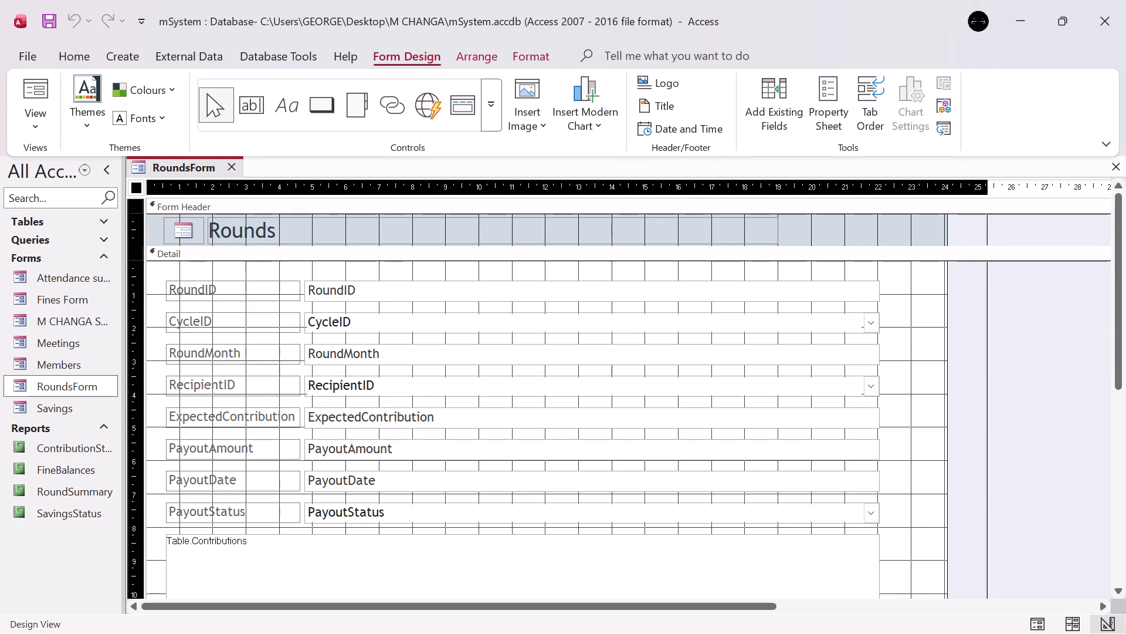
pyautogui.moveTo(986, 476); pyautogui.dragTo(989, 475)
pyautogui.moveTo(989, 475); pyautogui.dragTo(1010, 481)
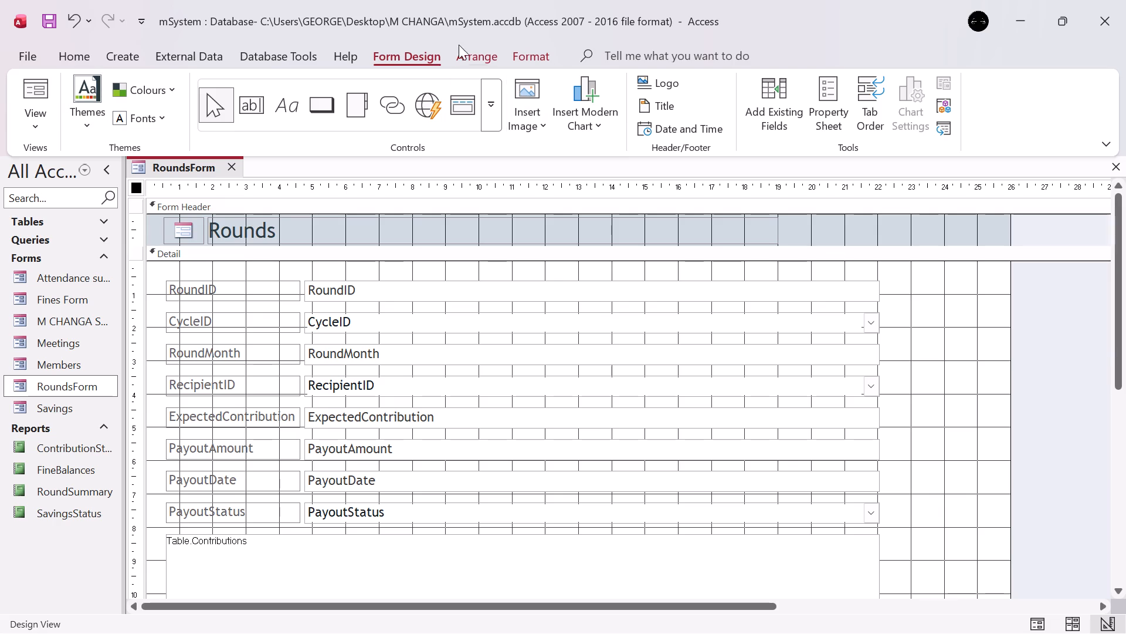
# Add a Go To Next Record command button with the Go To Next picture beside the fields, at about 24 cm across and 2 cm down.
pyautogui.click(312, 112)
pyautogui.click(932, 307)
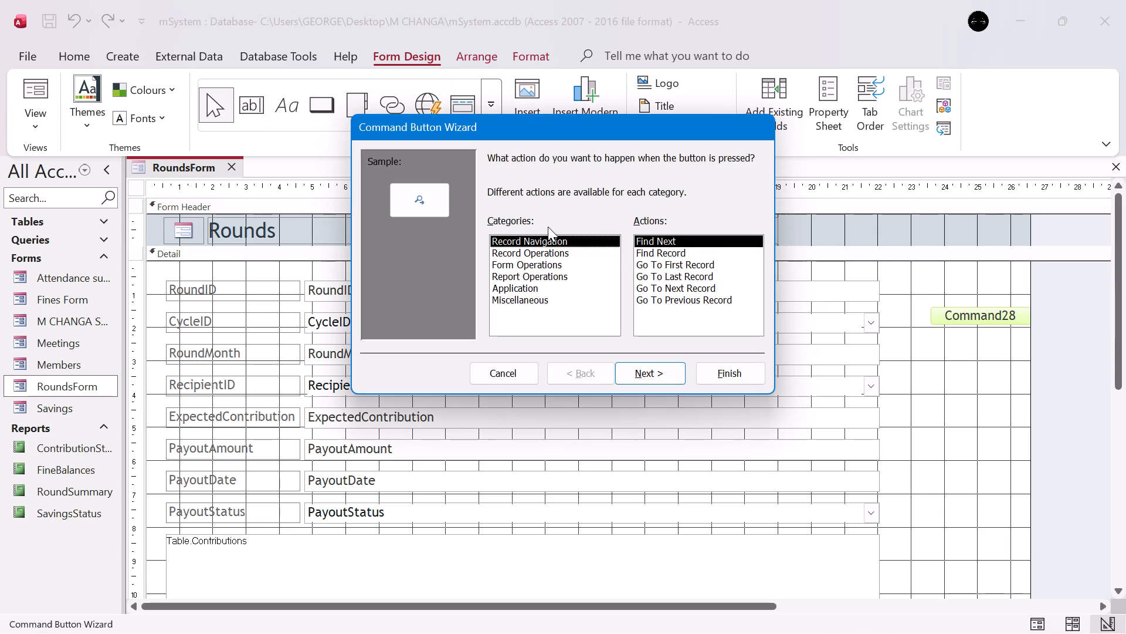
pyautogui.click(650, 376)
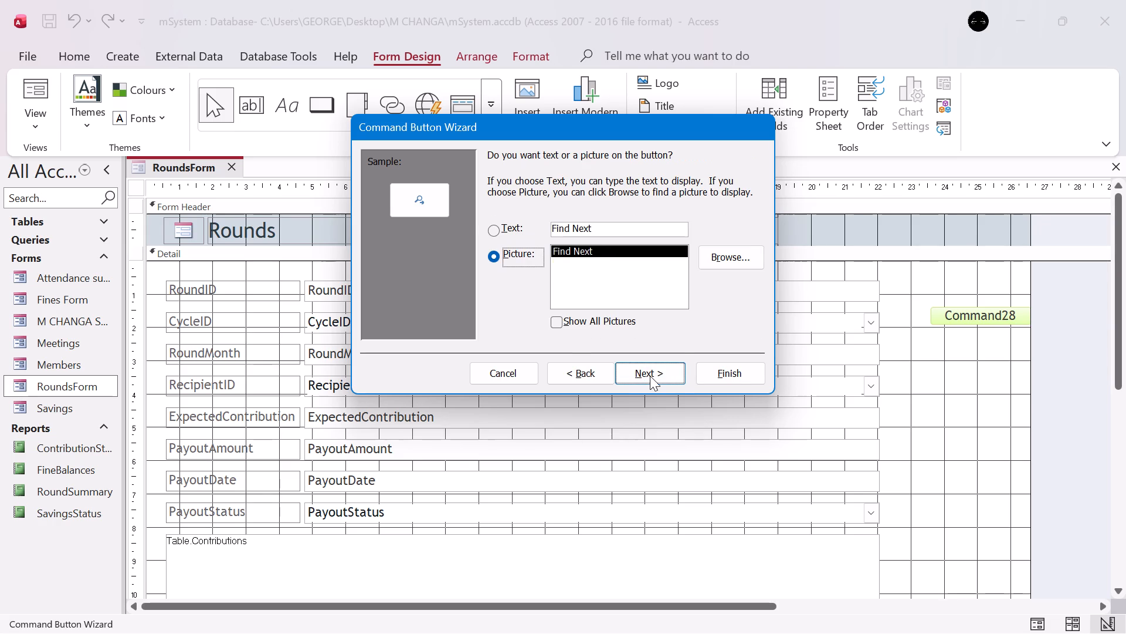
pyautogui.click(576, 376)
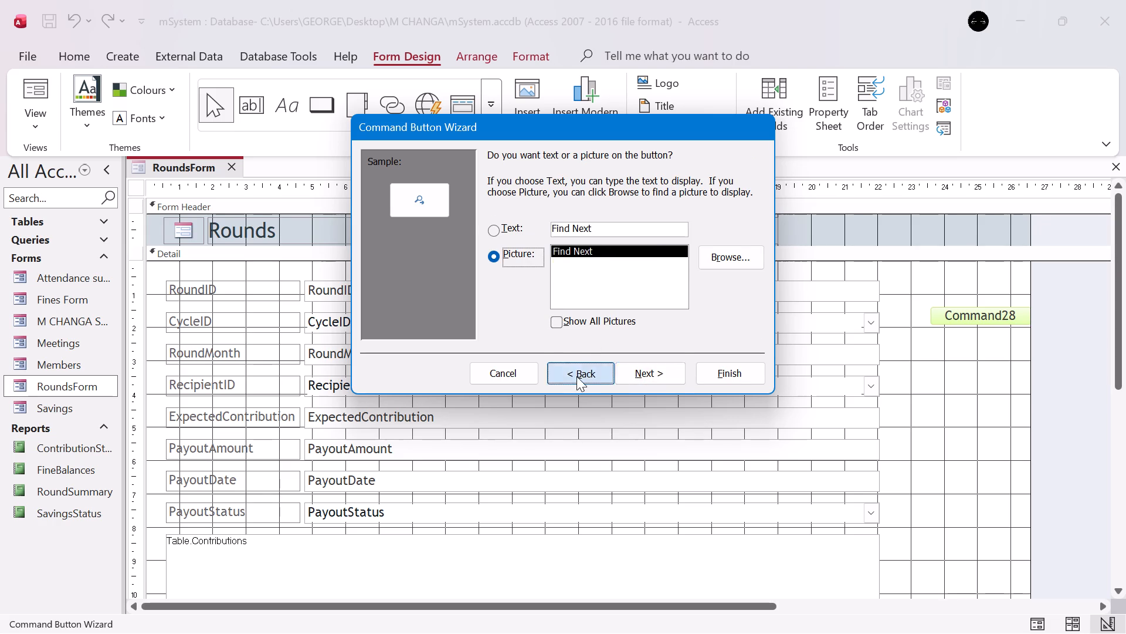
pyautogui.click(551, 253)
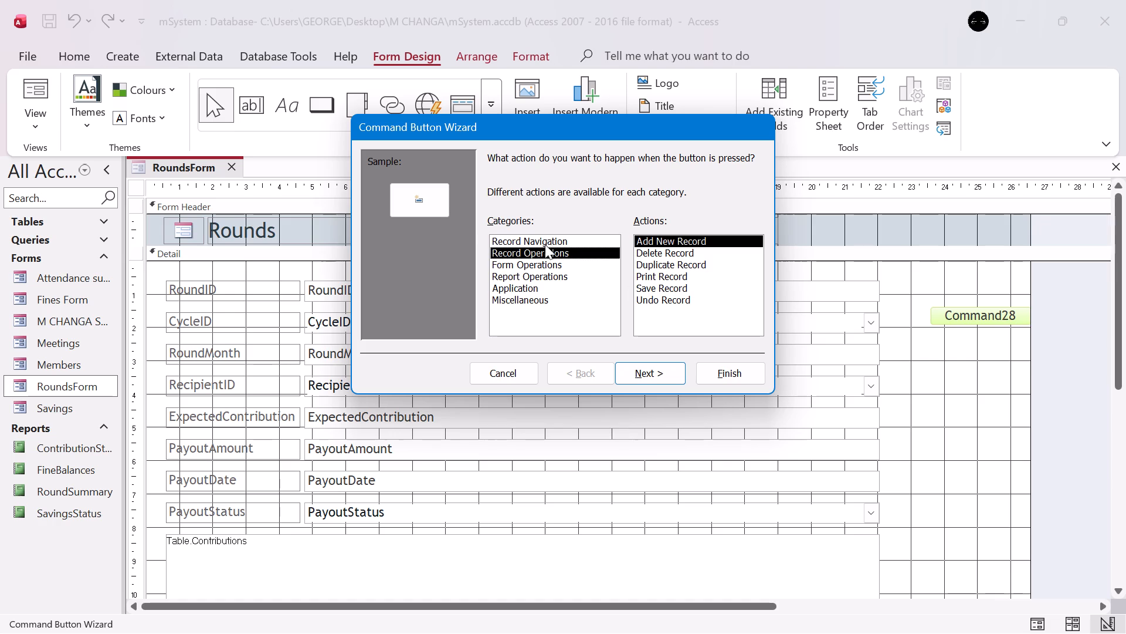
pyautogui.click(532, 264)
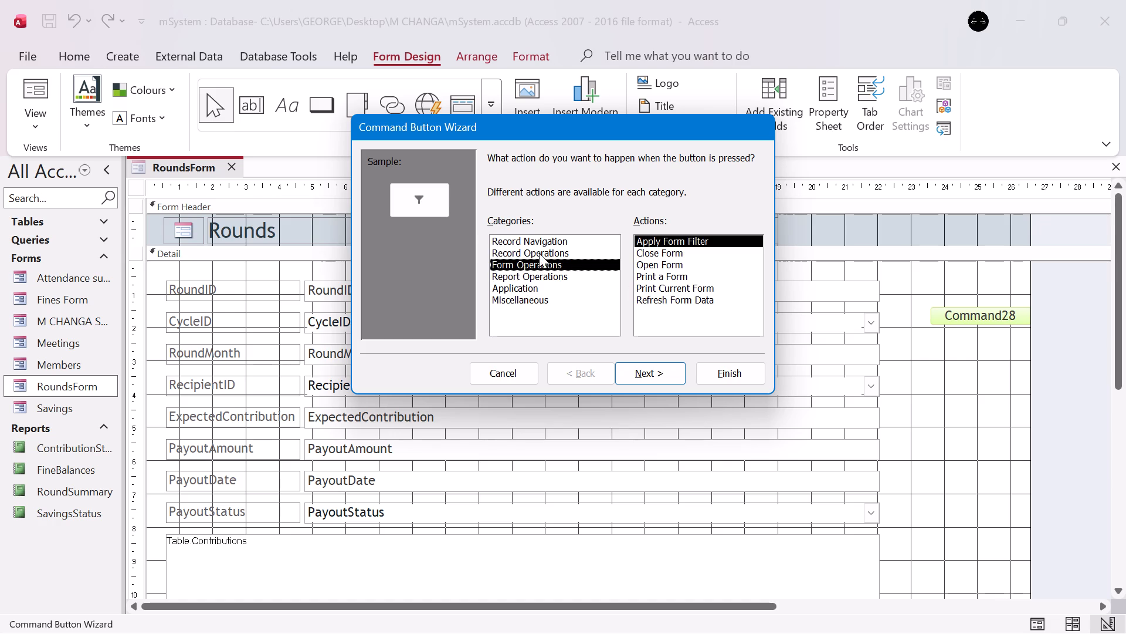
pyautogui.click(542, 252)
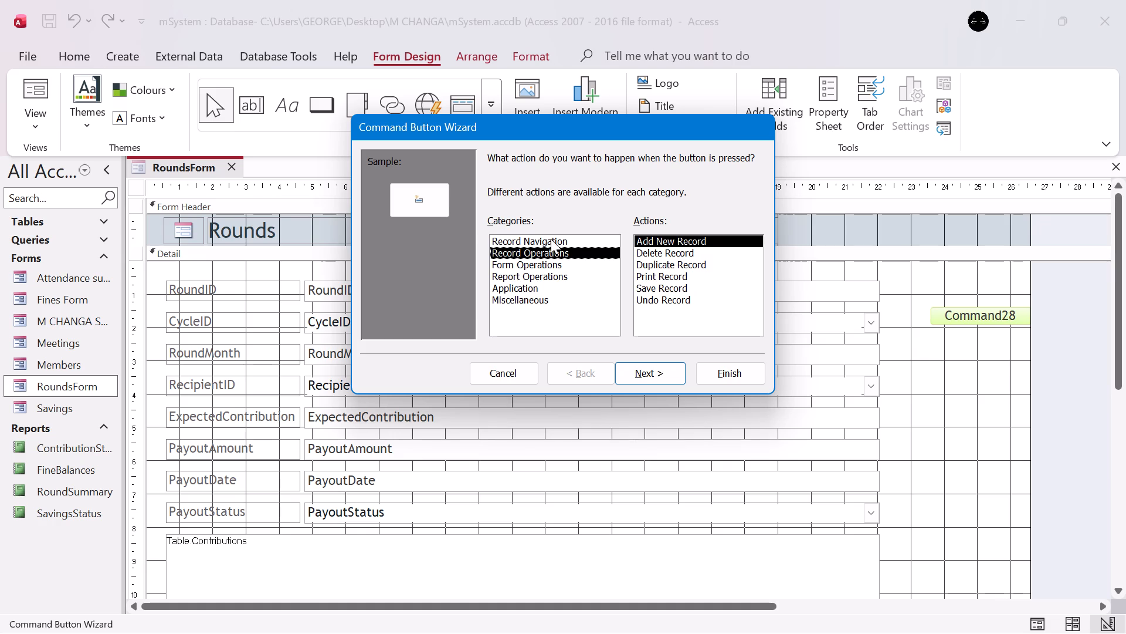
pyautogui.click(551, 239)
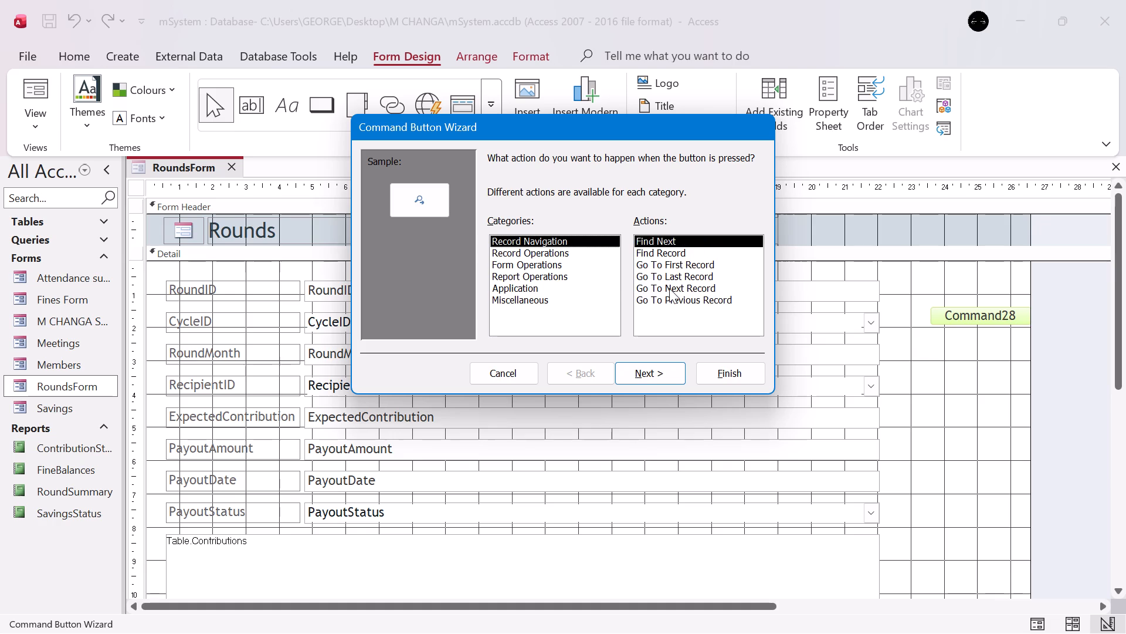
pyautogui.click(669, 289)
pyautogui.click(662, 371)
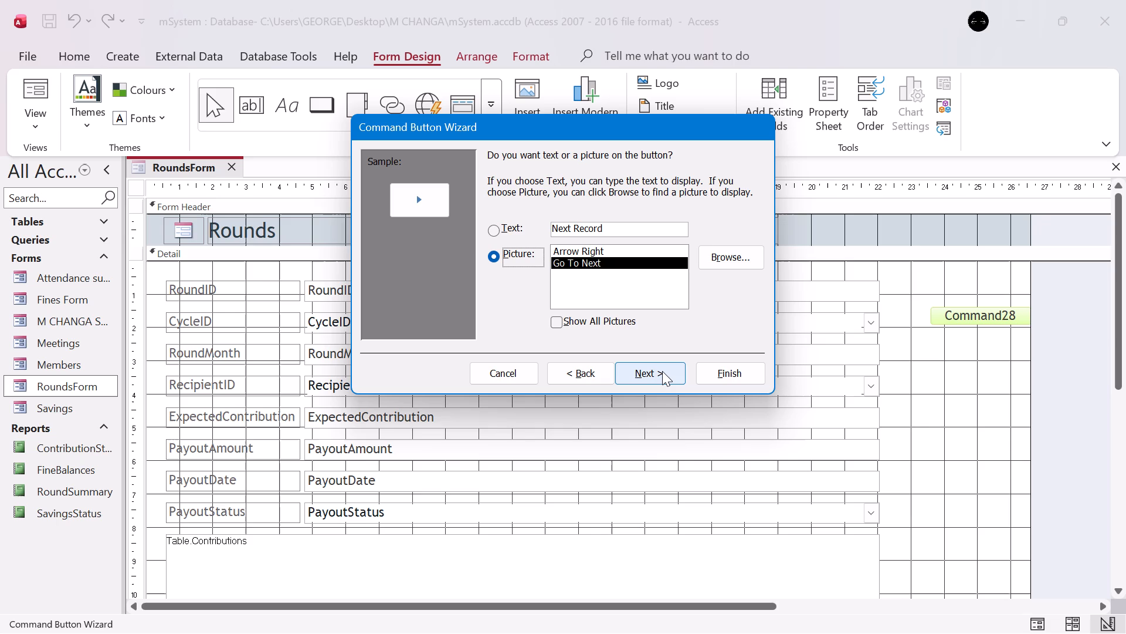
pyautogui.click(662, 371)
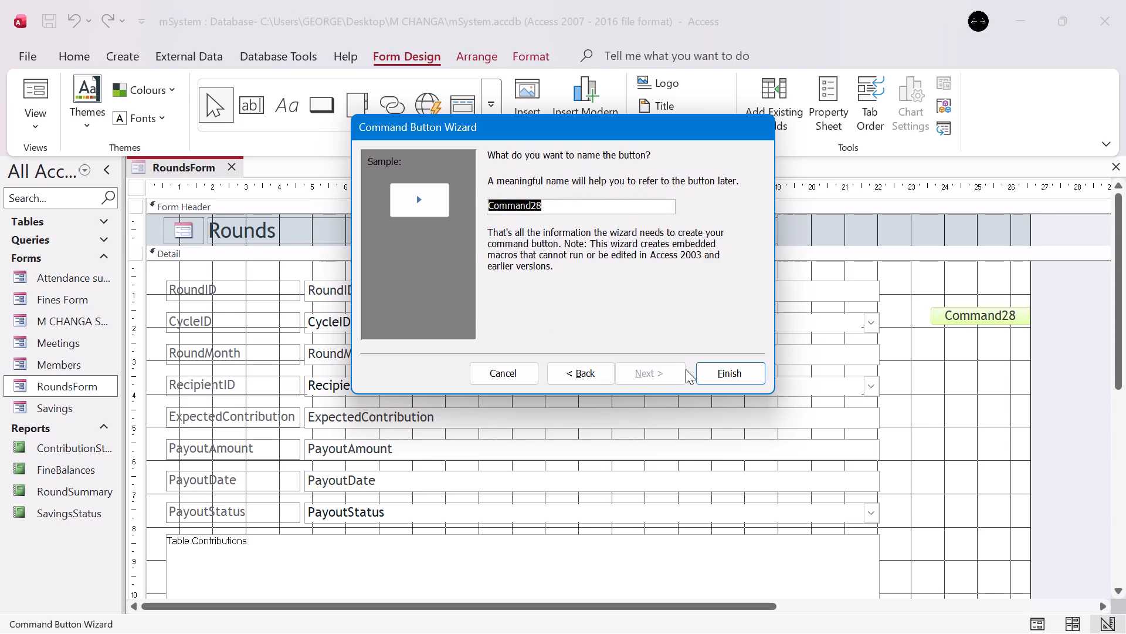
pyautogui.click(739, 371)
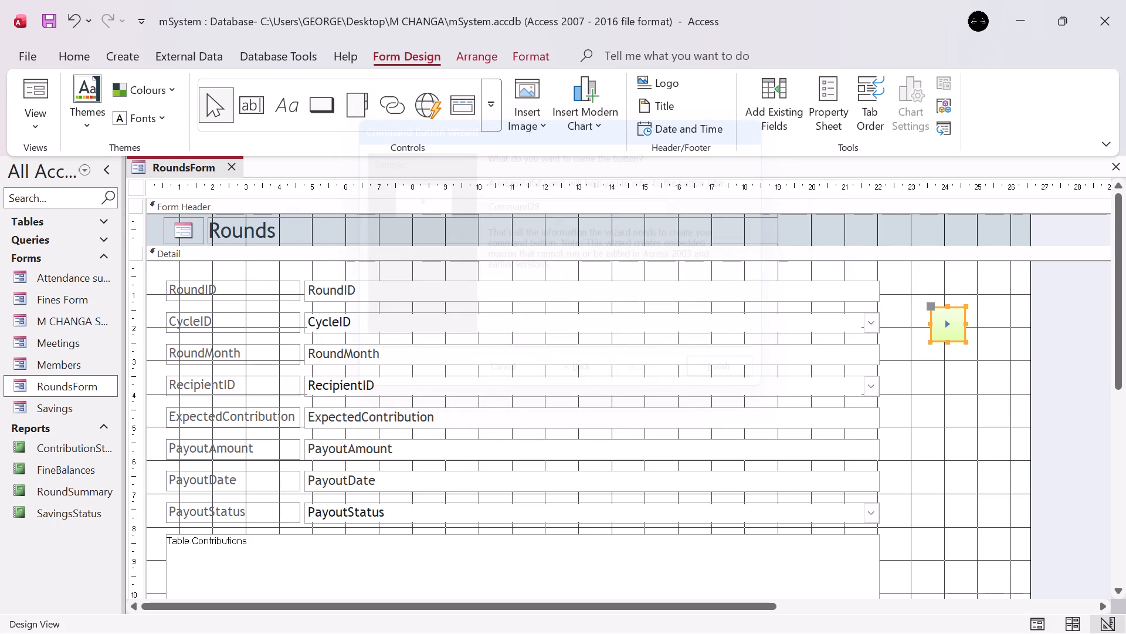
pyautogui.moveTo(951, 341); pyautogui.dragTo(965, 355)
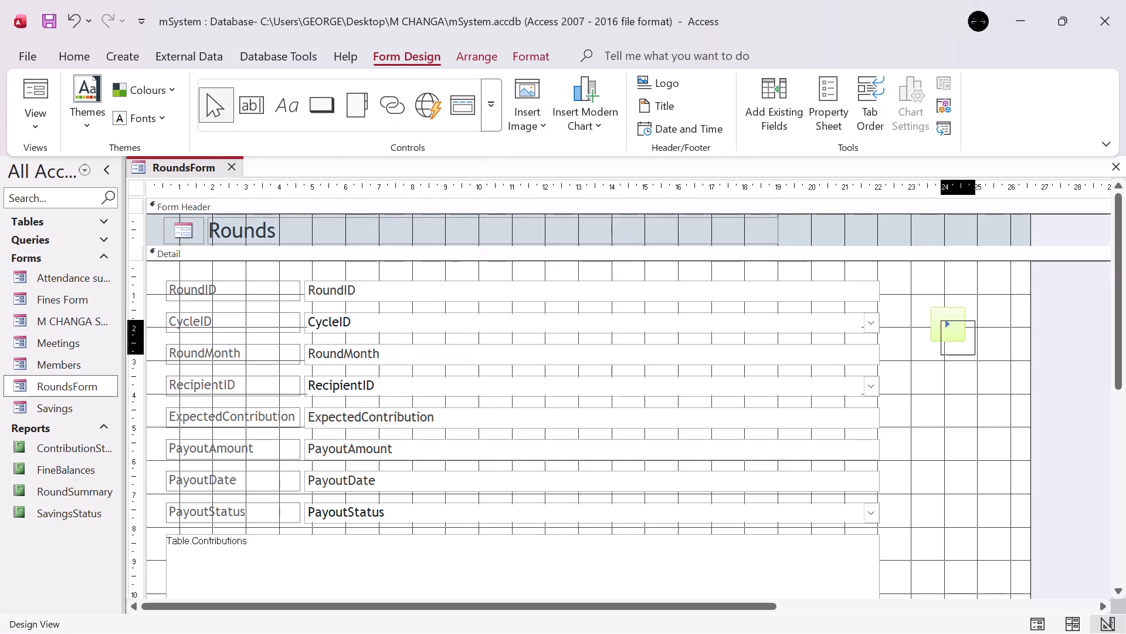
pyautogui.moveTo(965, 355); pyautogui.dragTo(965, 361)
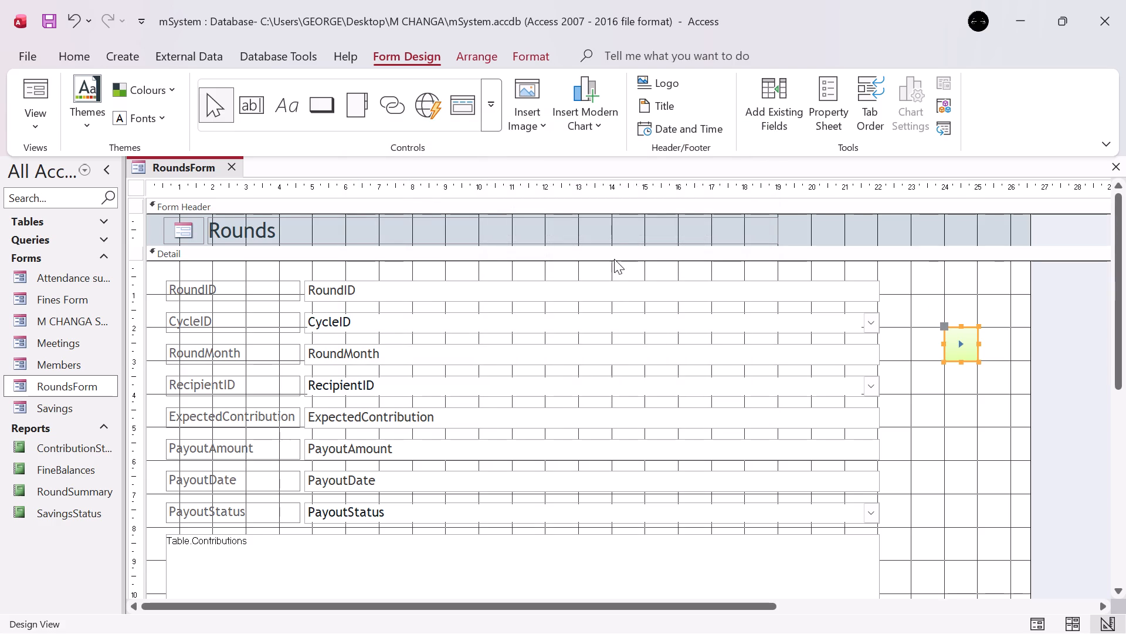
# Add a Go To Previous Record command button with the Go To Previous picture, aligned below the next-record button at about 4 cm down.
pyautogui.click(316, 110)
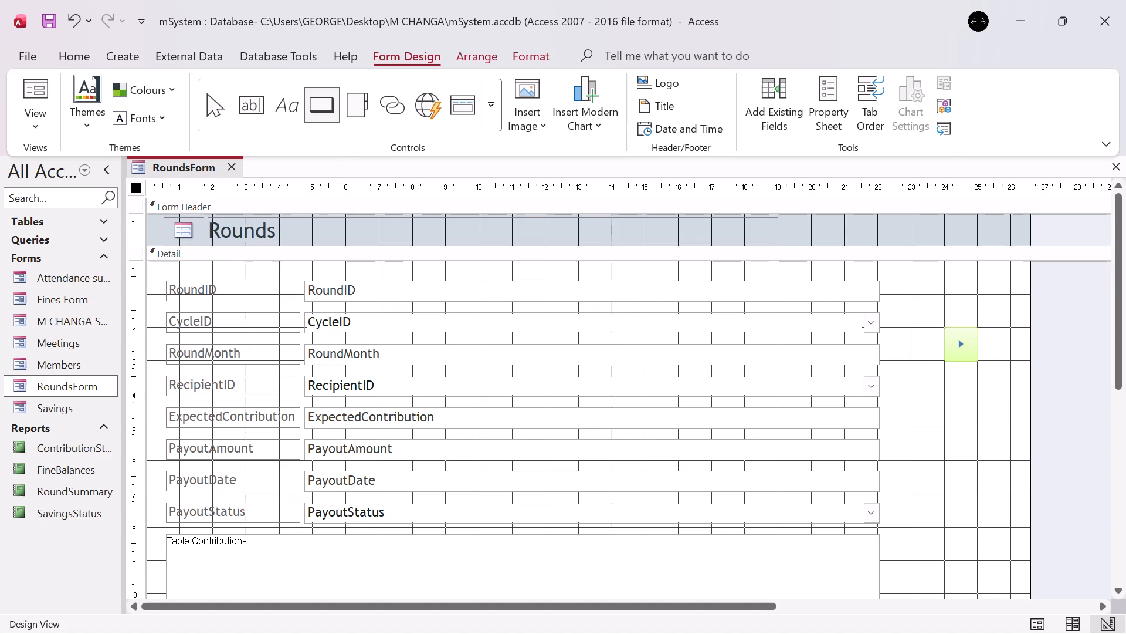
pyautogui.click(952, 403)
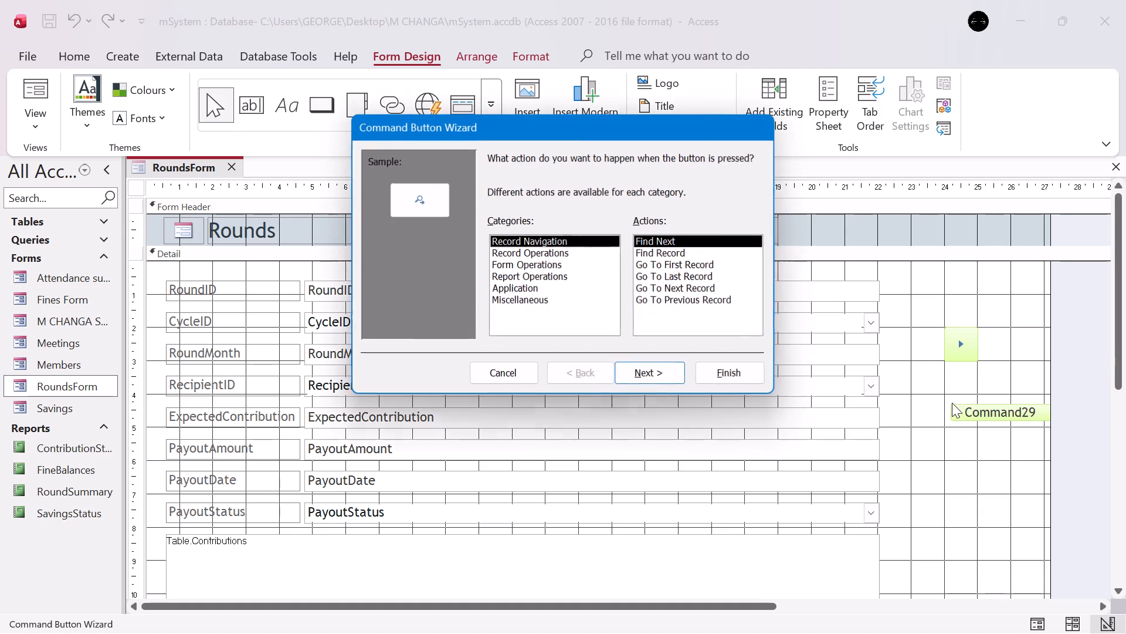
pyautogui.click(665, 289)
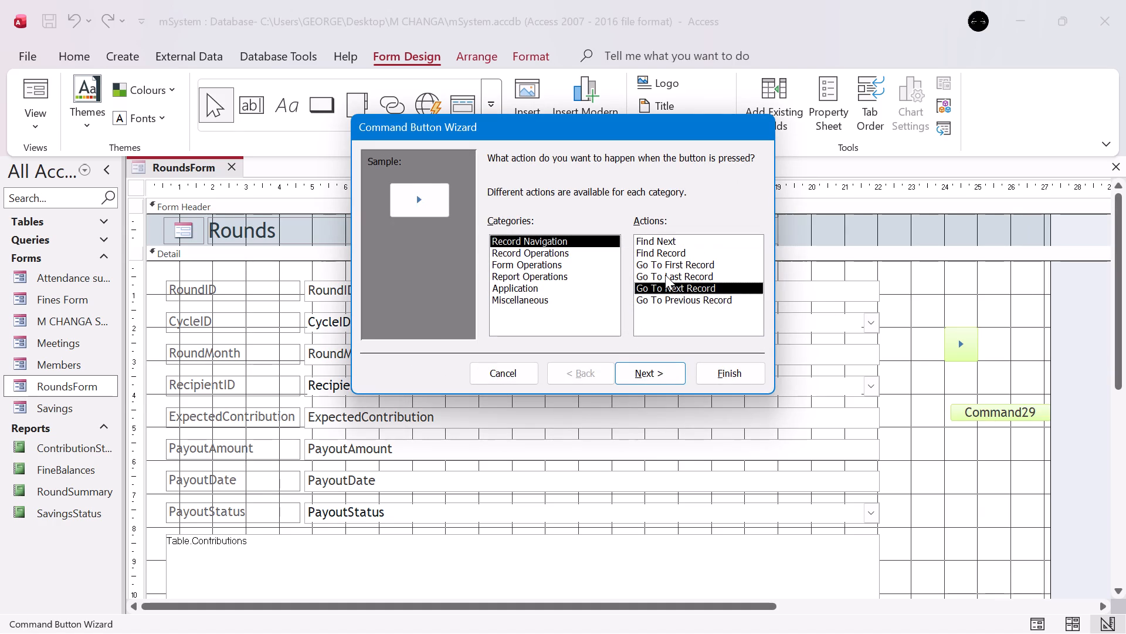
pyautogui.click(675, 297)
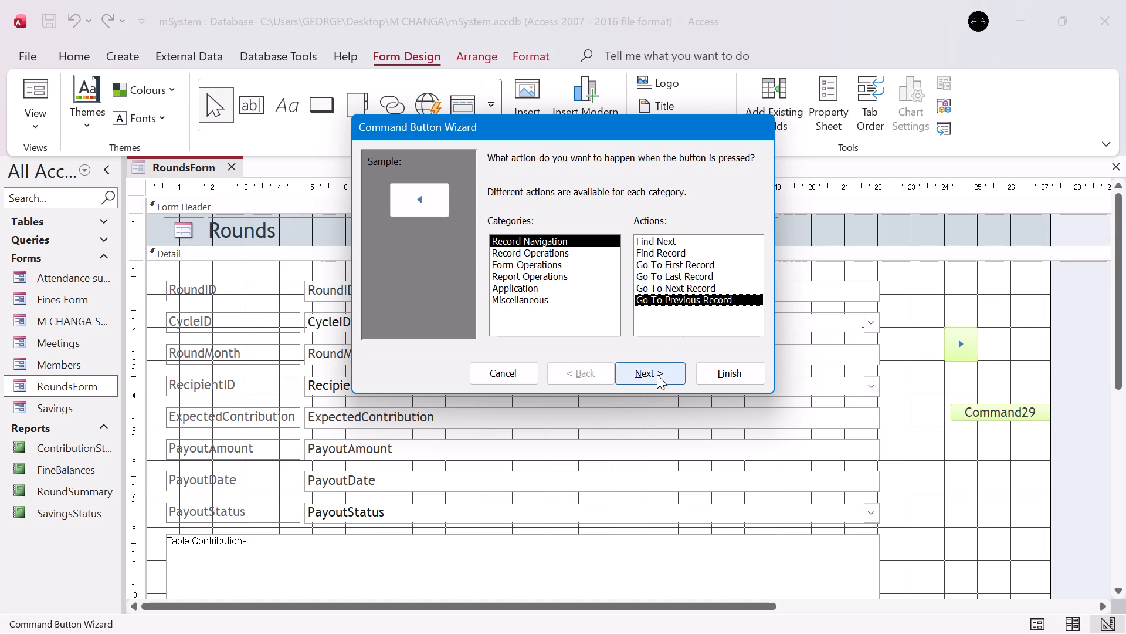
pyautogui.click(657, 373)
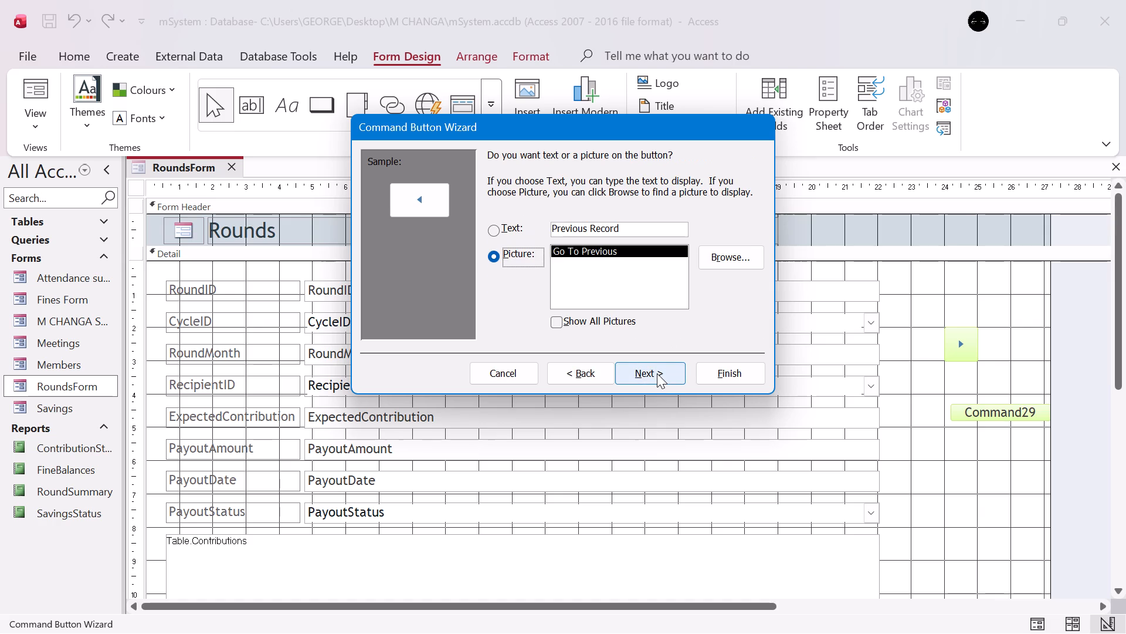
pyautogui.click(657, 373)
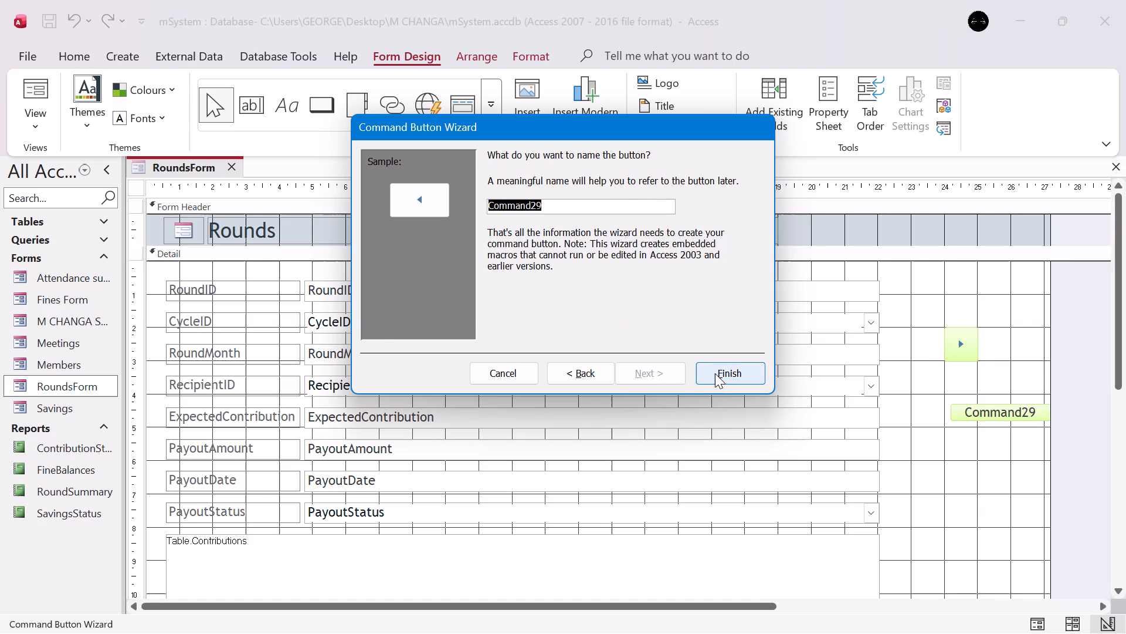
pyautogui.click(715, 373)
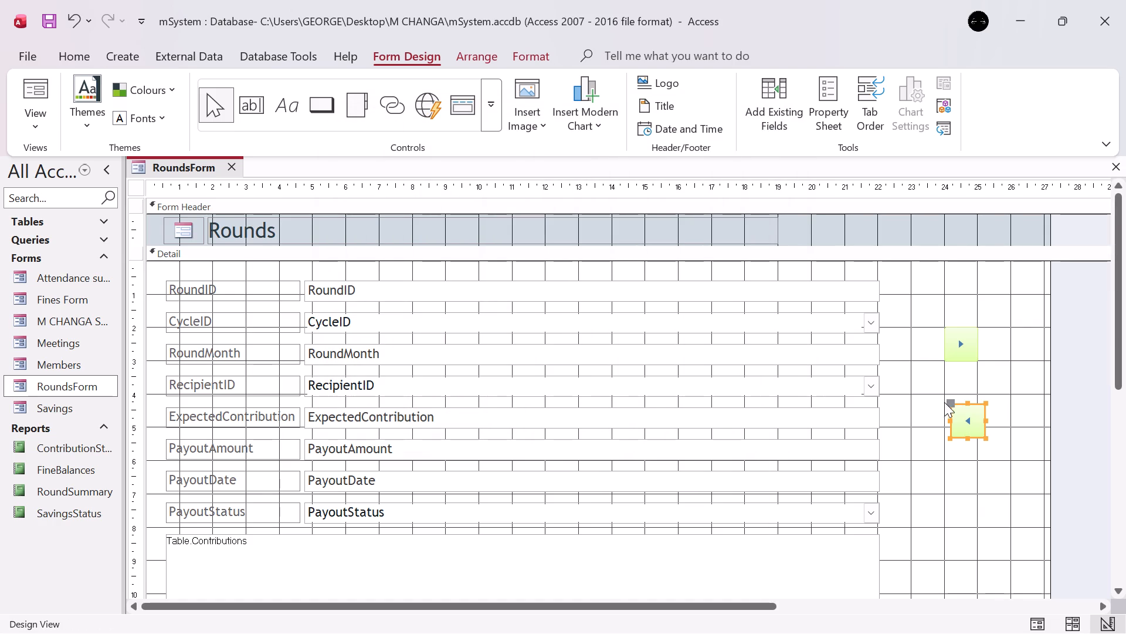
pyautogui.moveTo(962, 403); pyautogui.dragTo(955, 398)
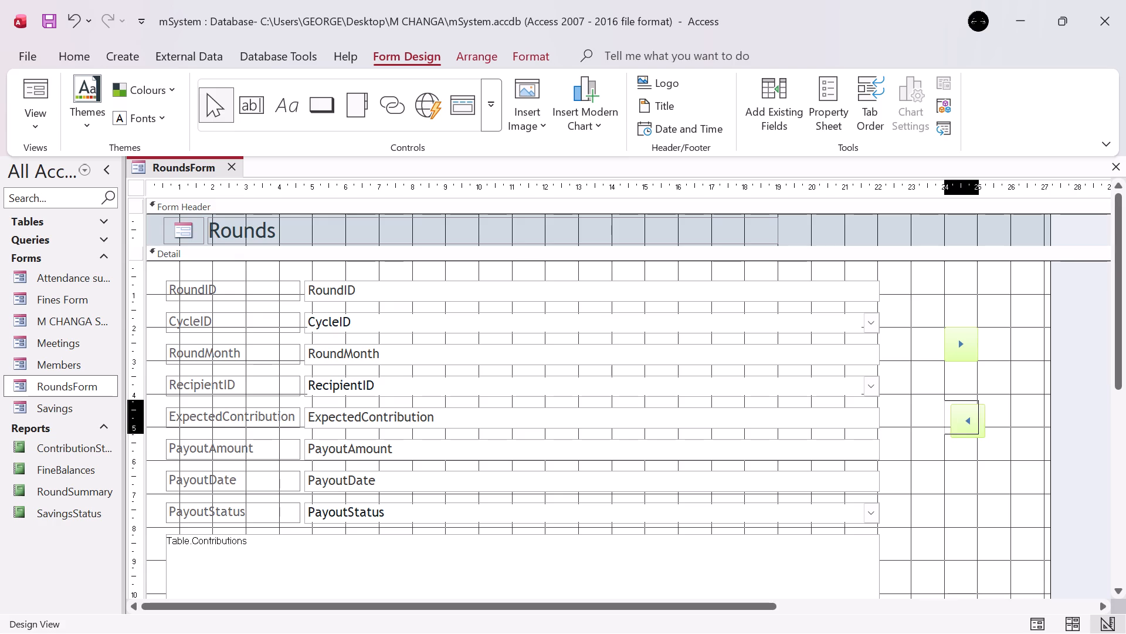
pyautogui.moveTo(955, 398); pyautogui.dragTo(955, 392)
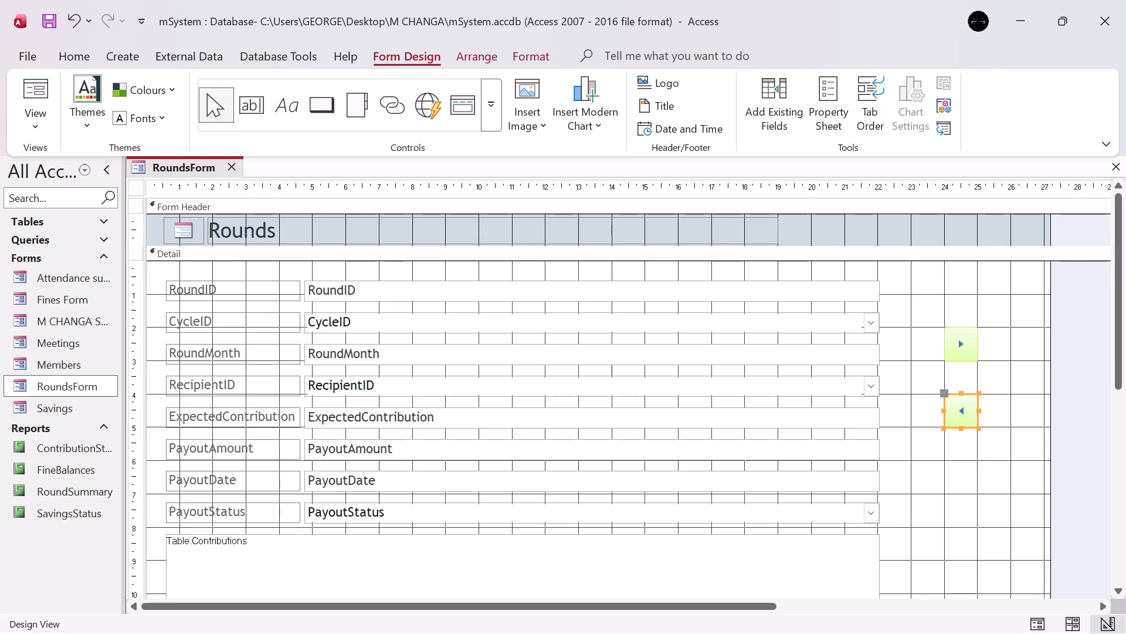
pyautogui.click(995, 404)
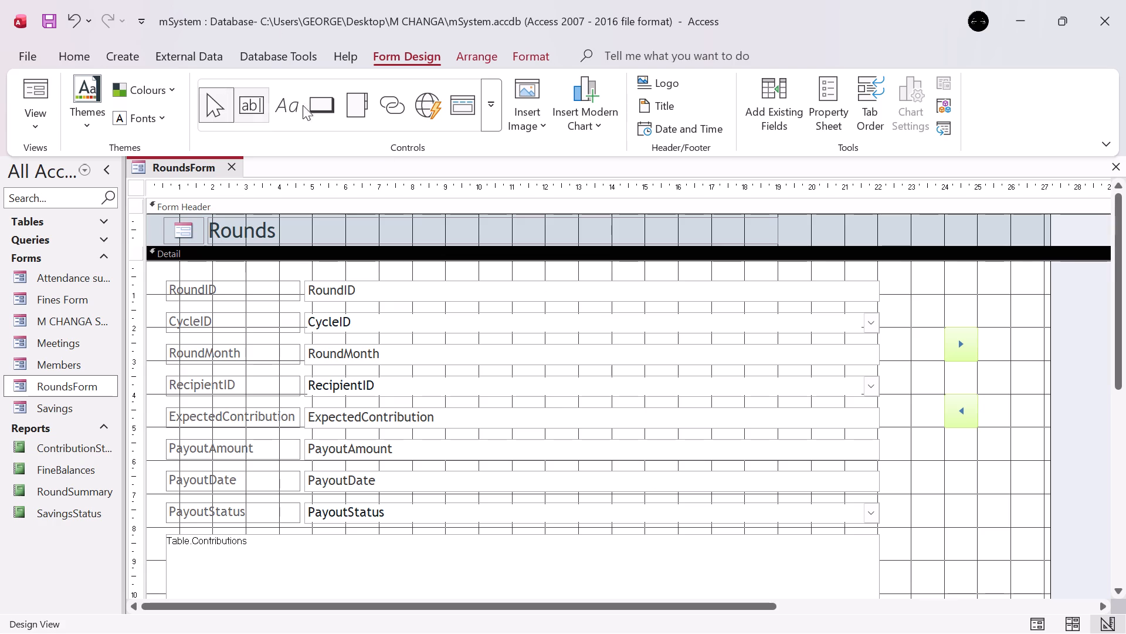
# Start adding a third command button to RoundsForm.
pyautogui.click(332, 113)
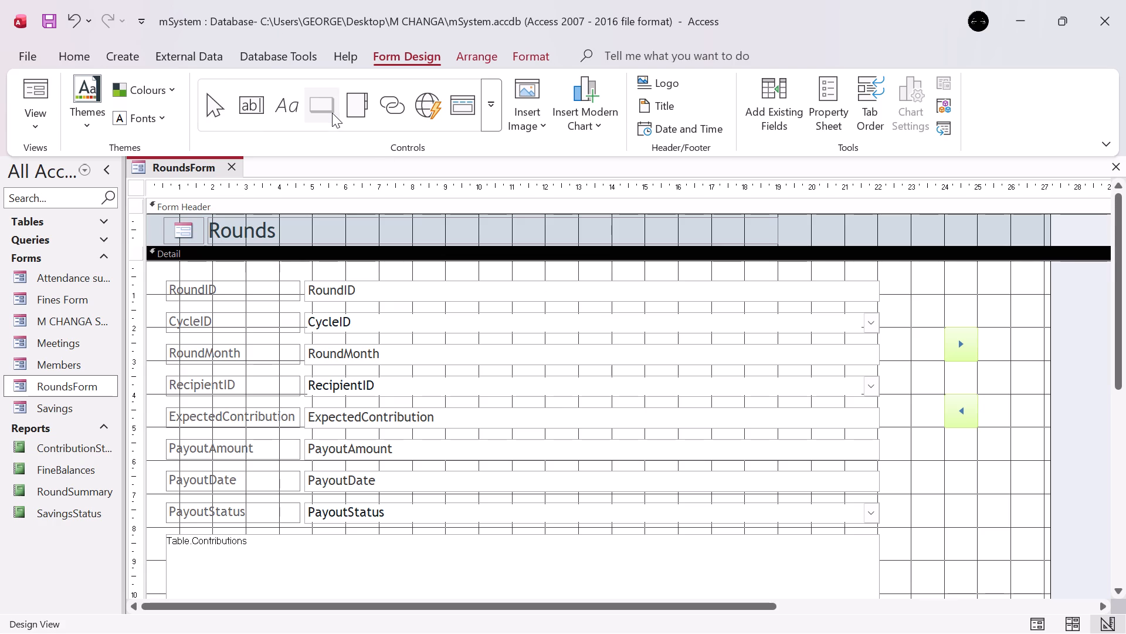
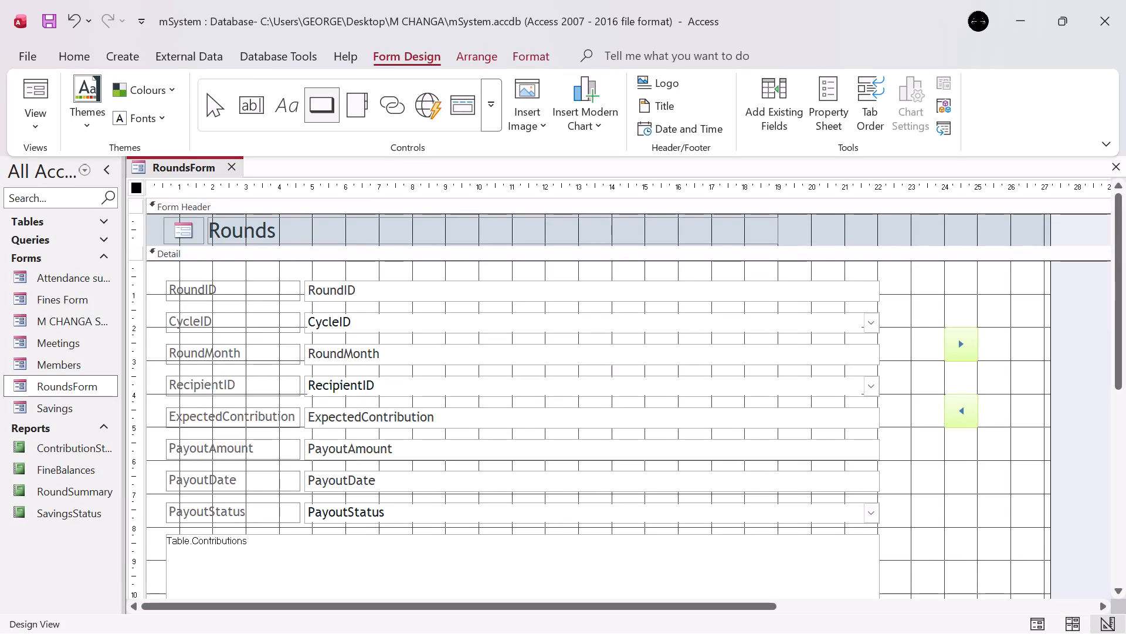
# Add a Go To Last Record command button with the Go To Last picture, at about 26 cm across and 7 cm down.
pyautogui.click(956, 501)
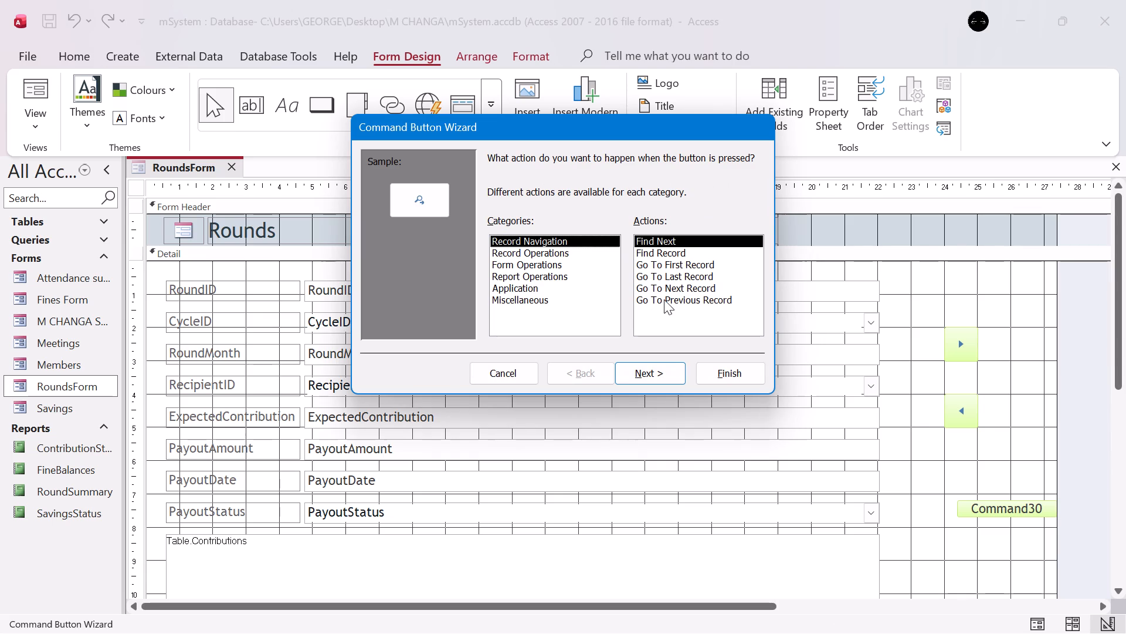
pyautogui.click(686, 276)
pyautogui.click(640, 375)
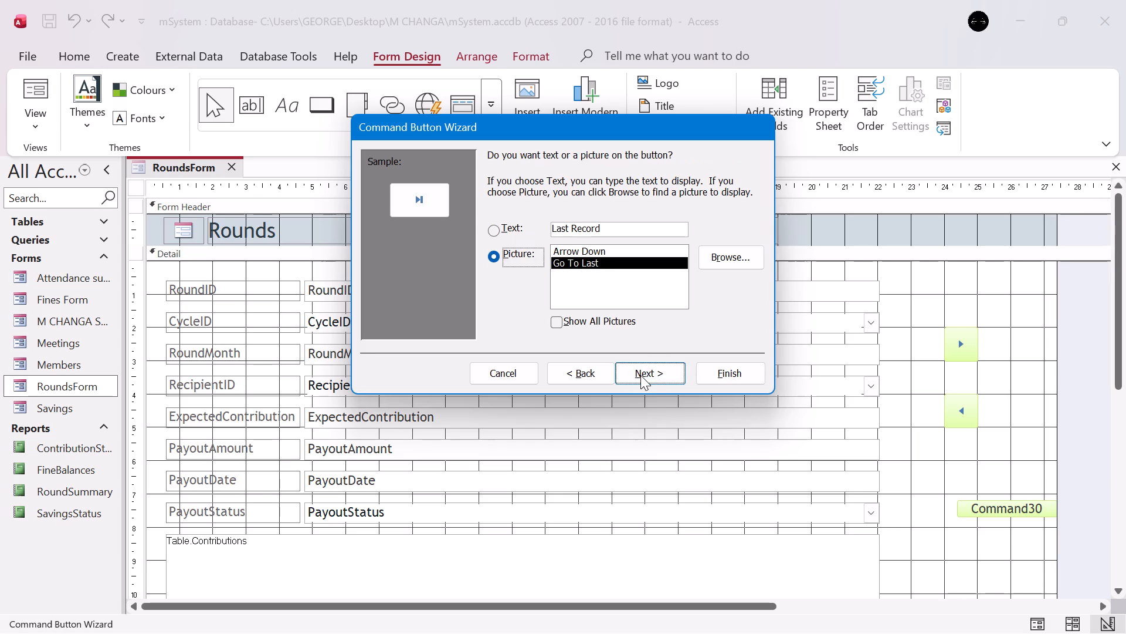
pyautogui.click(640, 375)
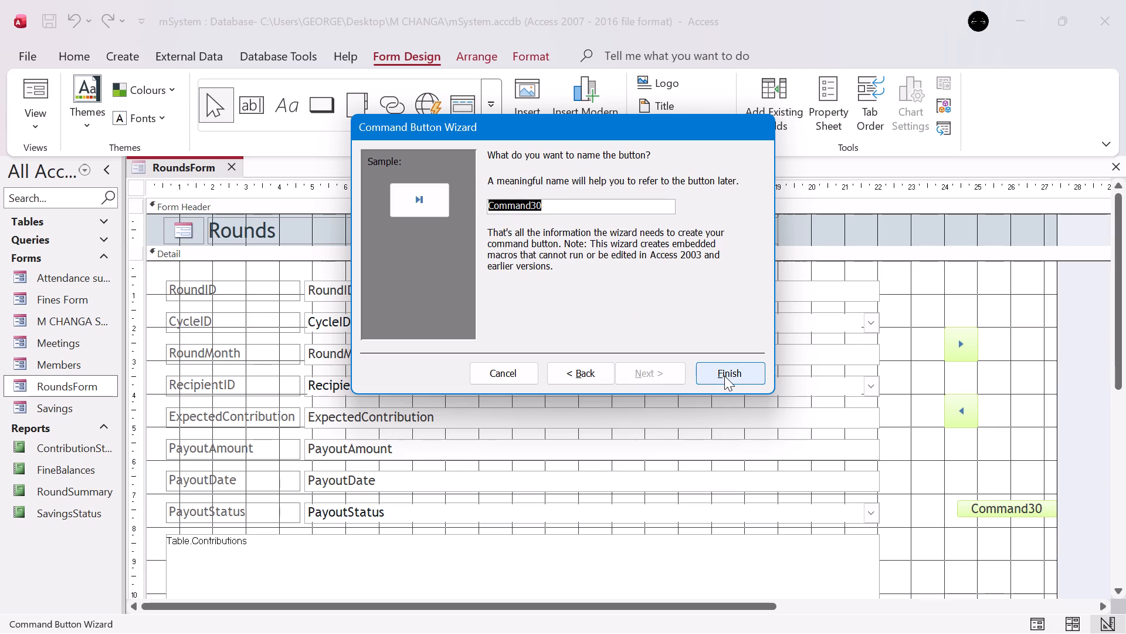
pyautogui.click(724, 376)
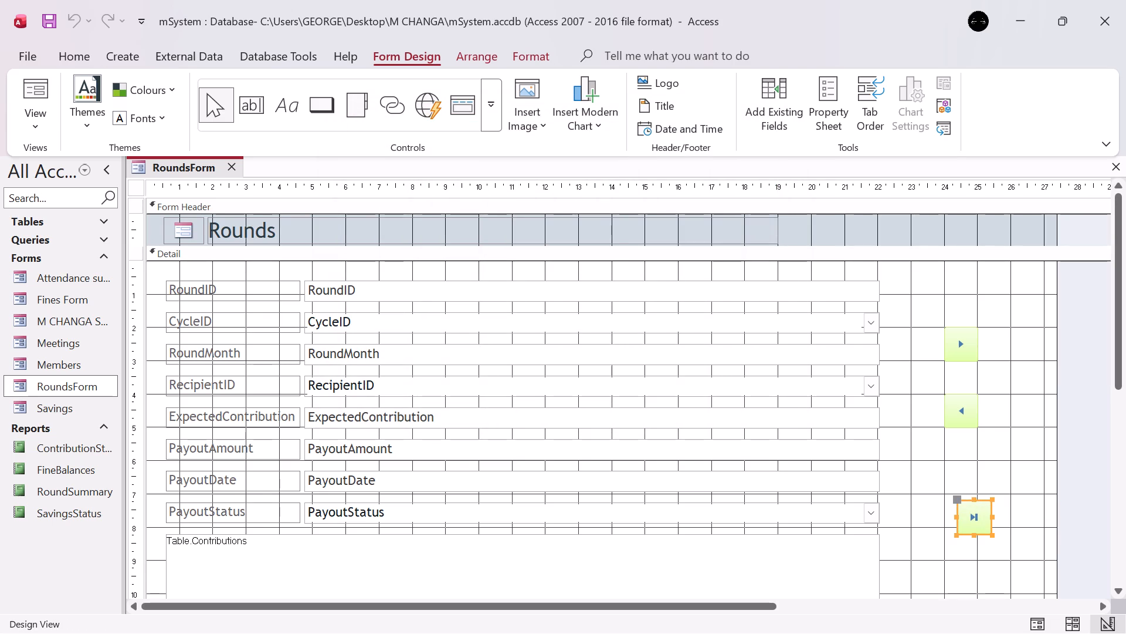
pyautogui.moveTo(979, 499); pyautogui.dragTo(971, 495)
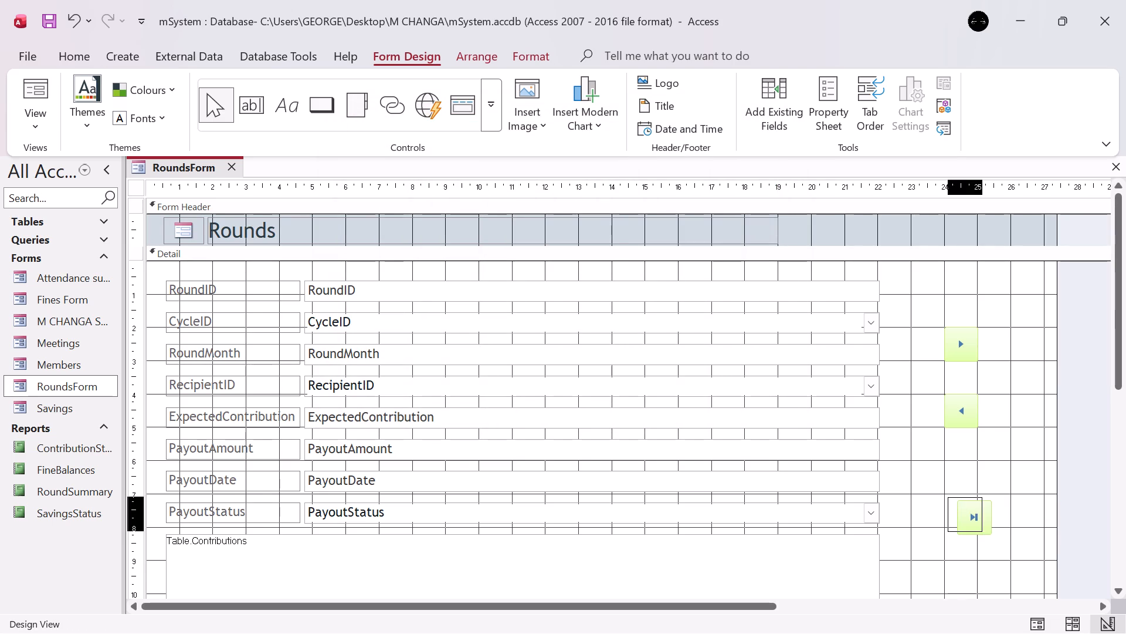
pyautogui.moveTo(971, 495); pyautogui.dragTo(989, 475)
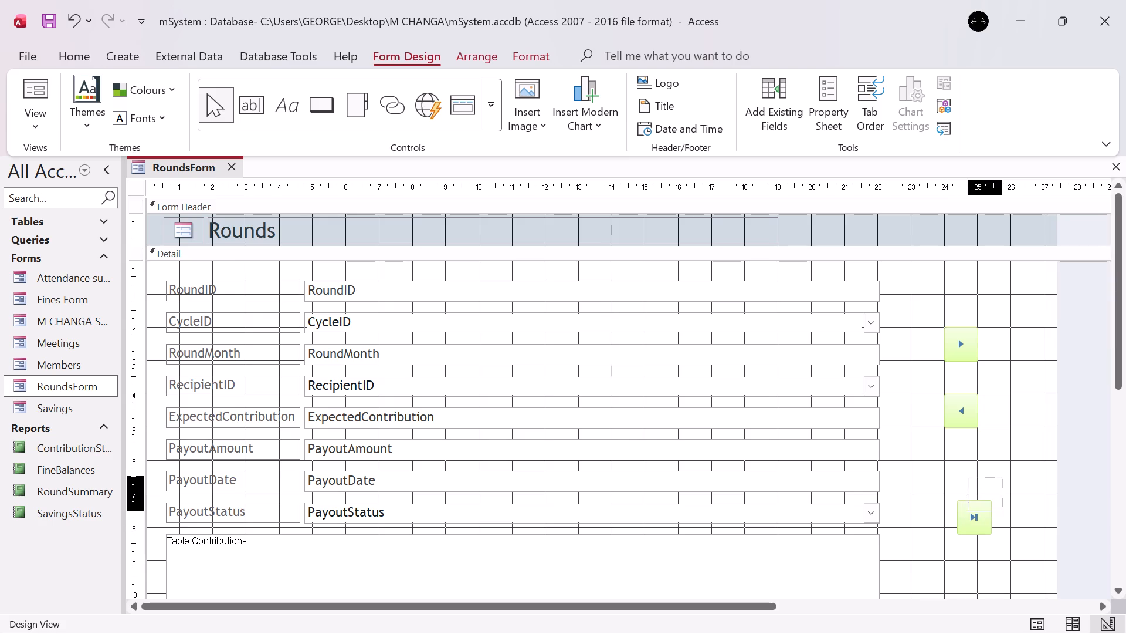
pyautogui.moveTo(989, 475); pyautogui.dragTo(1030, 493)
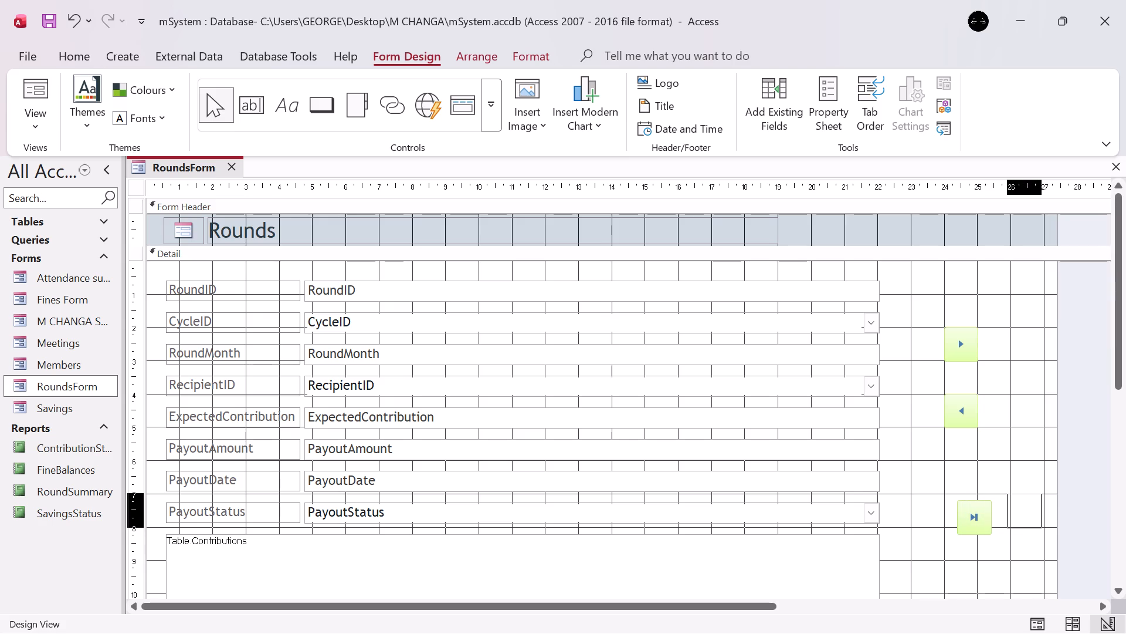
pyautogui.moveTo(1030, 493); pyautogui.dragTo(1032, 491)
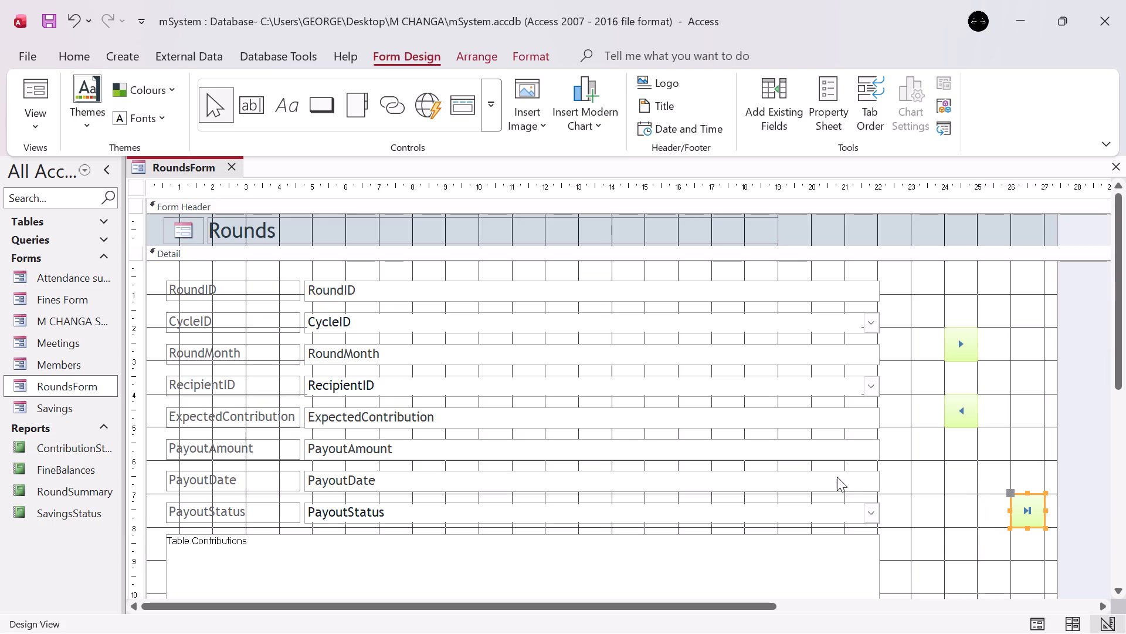
# Add a Go To First Record command button with the Go To First picture, aligned beside the last-record button at about 24 cm across.
pyautogui.click(313, 107)
pyautogui.click(938, 503)
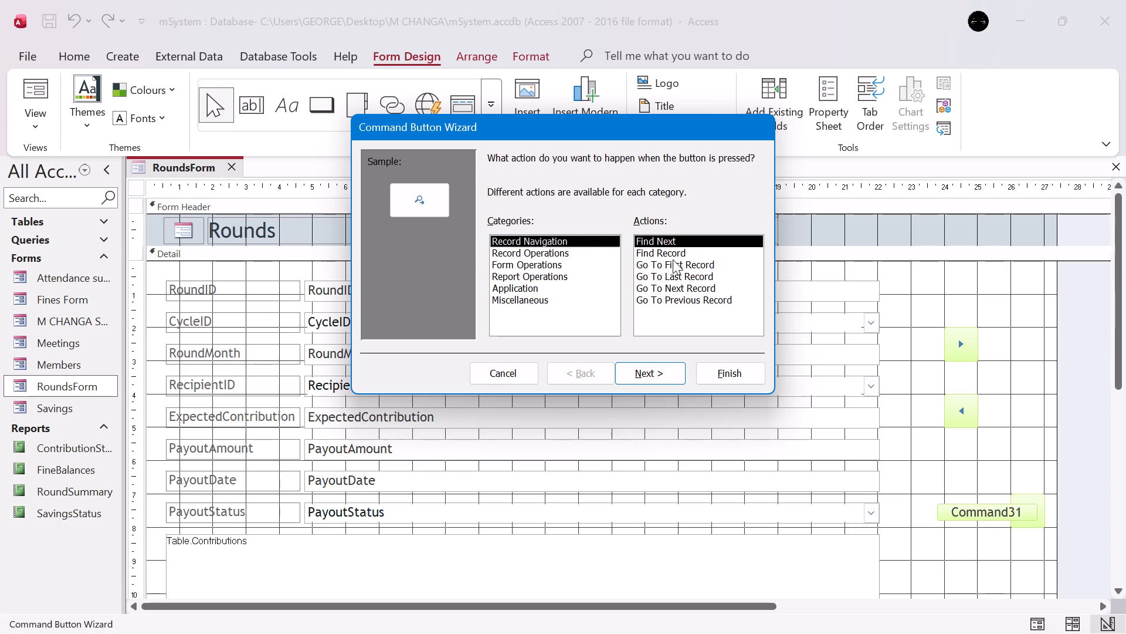
pyautogui.click(673, 259)
pyautogui.click(643, 381)
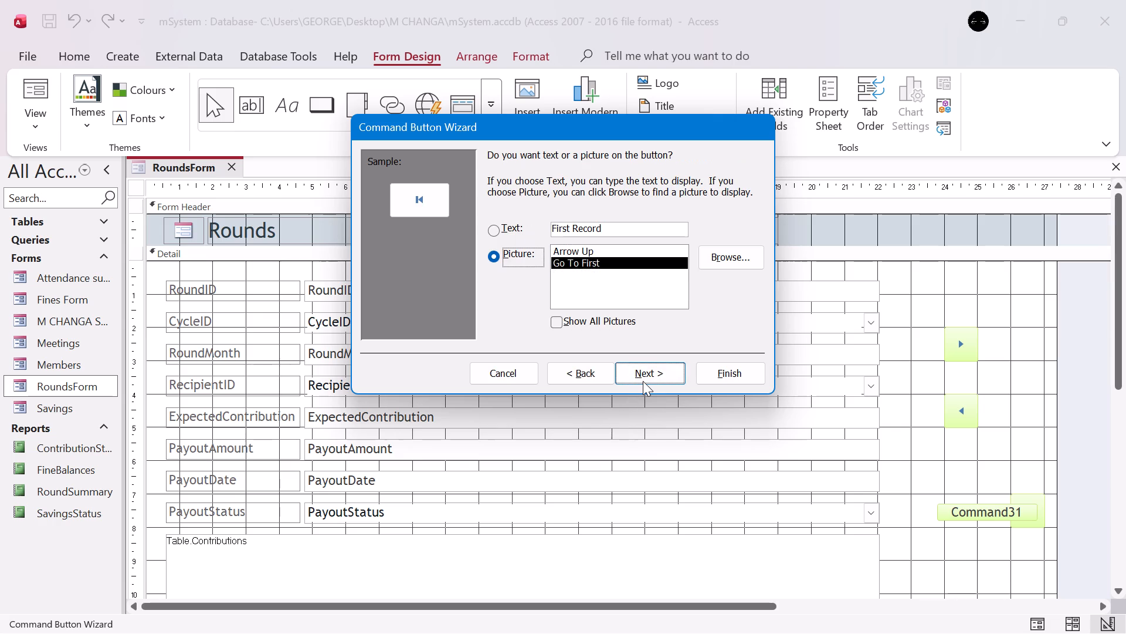
pyautogui.click(643, 381)
pyautogui.click(714, 374)
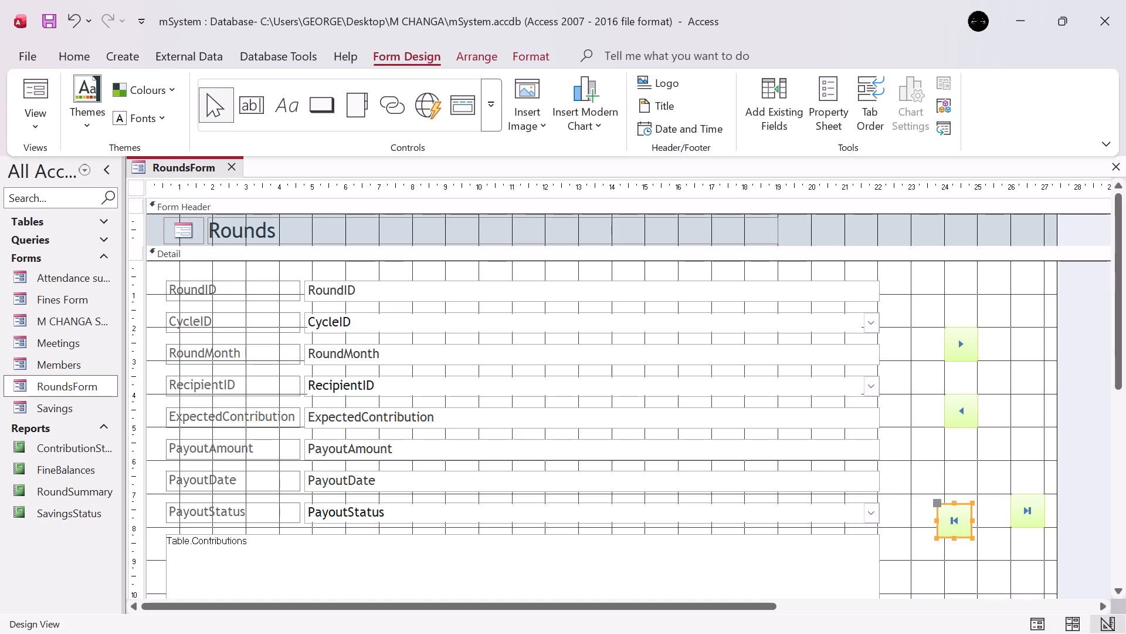
pyautogui.moveTo(938, 514); pyautogui.dragTo(944, 511)
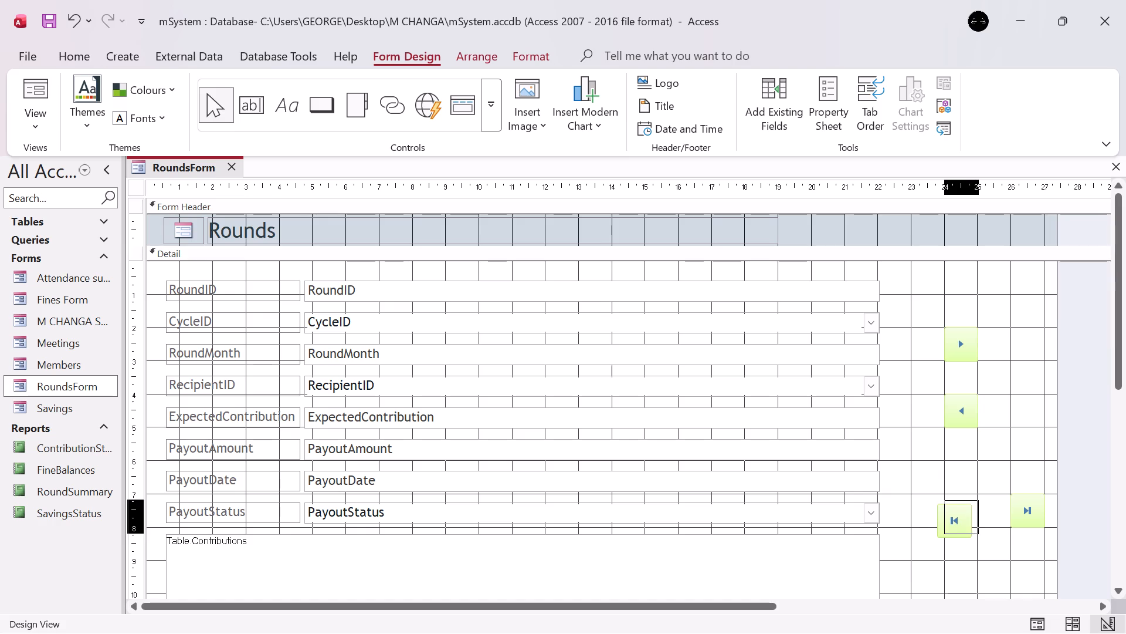
pyautogui.moveTo(944, 511); pyautogui.dragTo(945, 505)
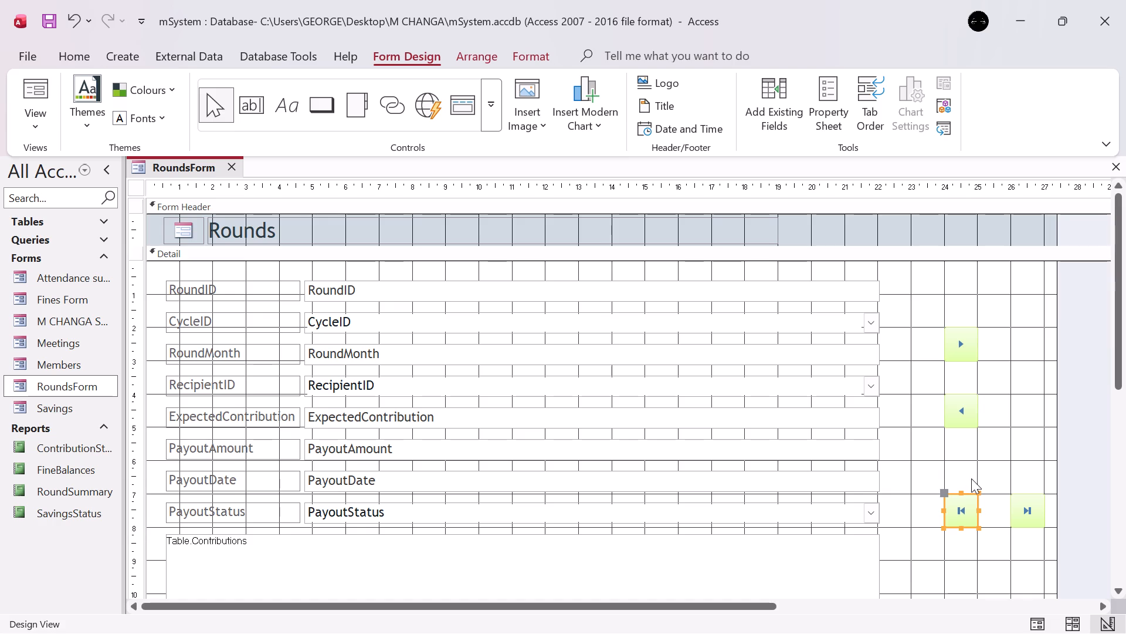
pyautogui.click(971, 478)
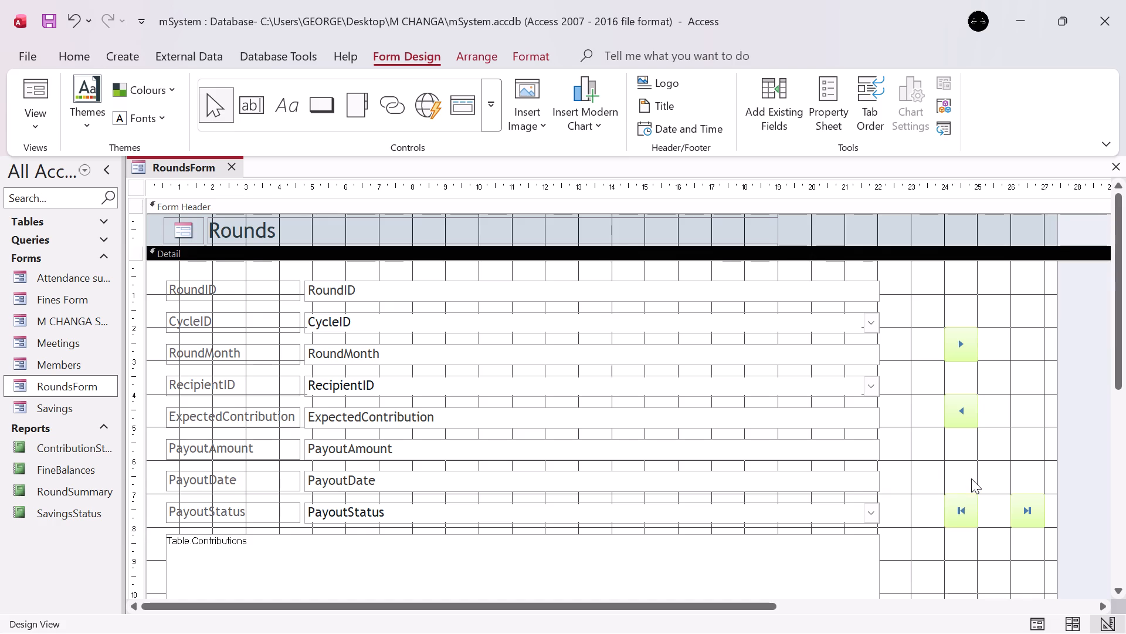
# Show RoundsForm in Form View to check the layout of the four navigation buttons.
pyautogui.click(40, 85)
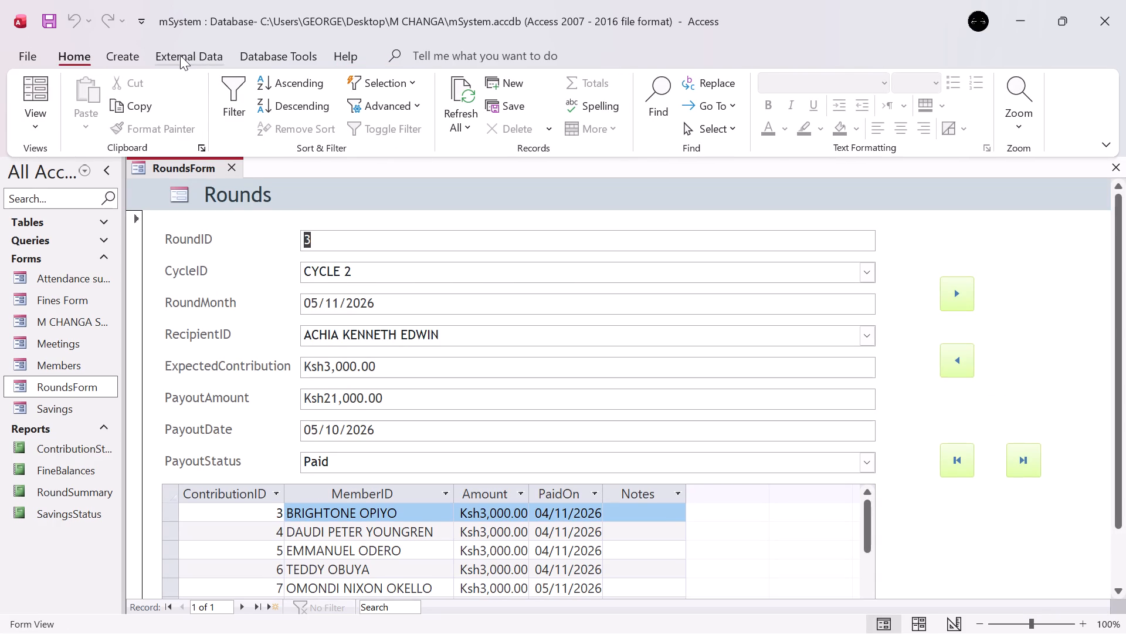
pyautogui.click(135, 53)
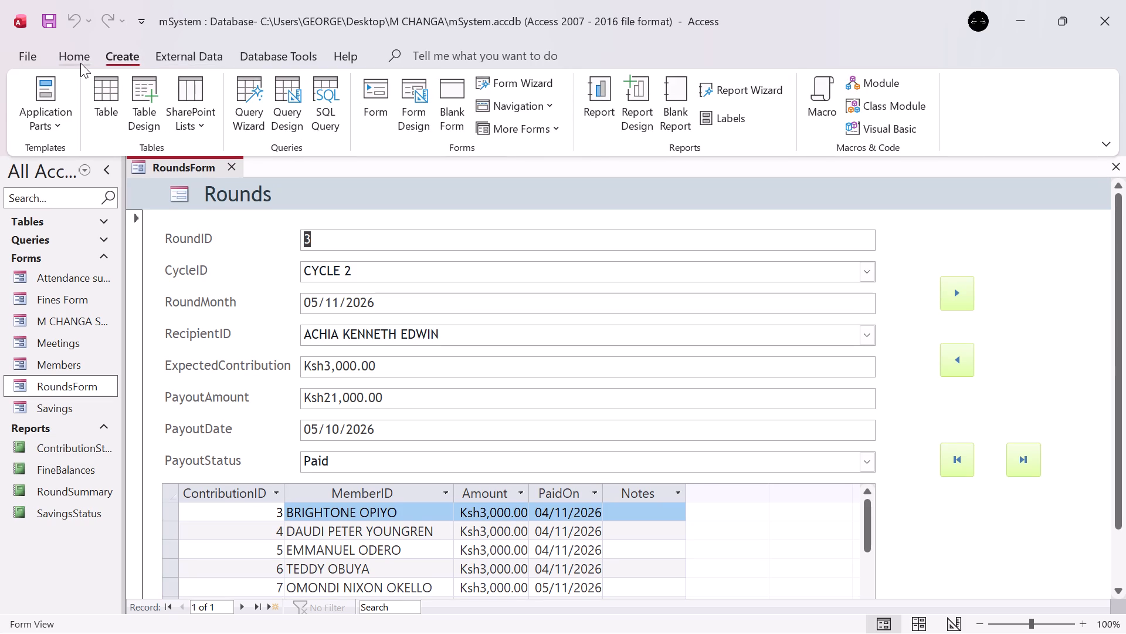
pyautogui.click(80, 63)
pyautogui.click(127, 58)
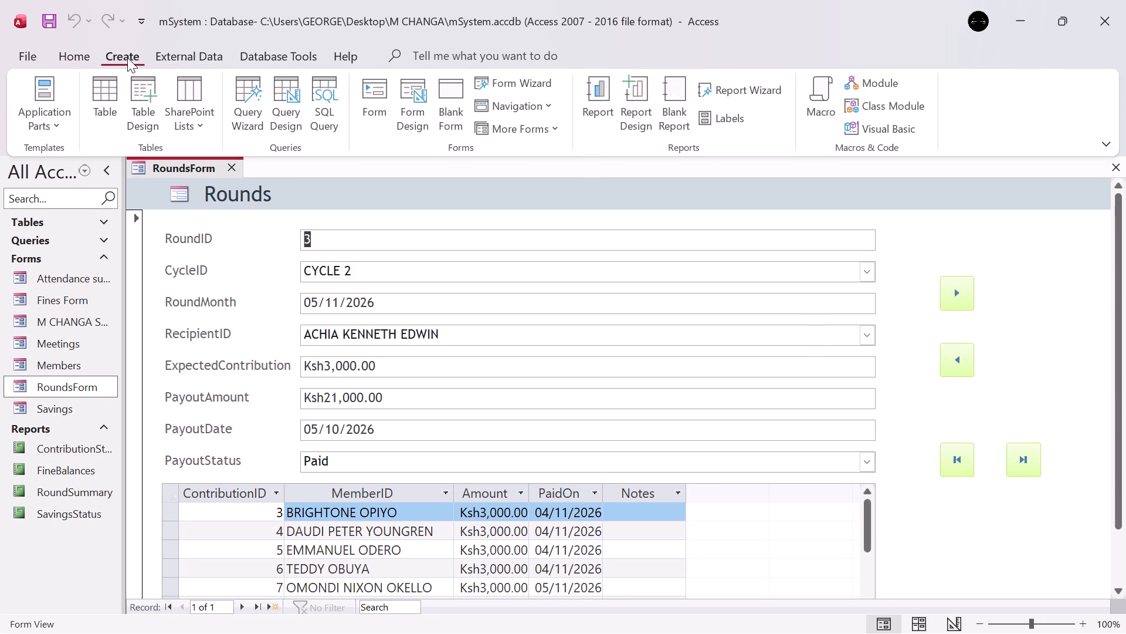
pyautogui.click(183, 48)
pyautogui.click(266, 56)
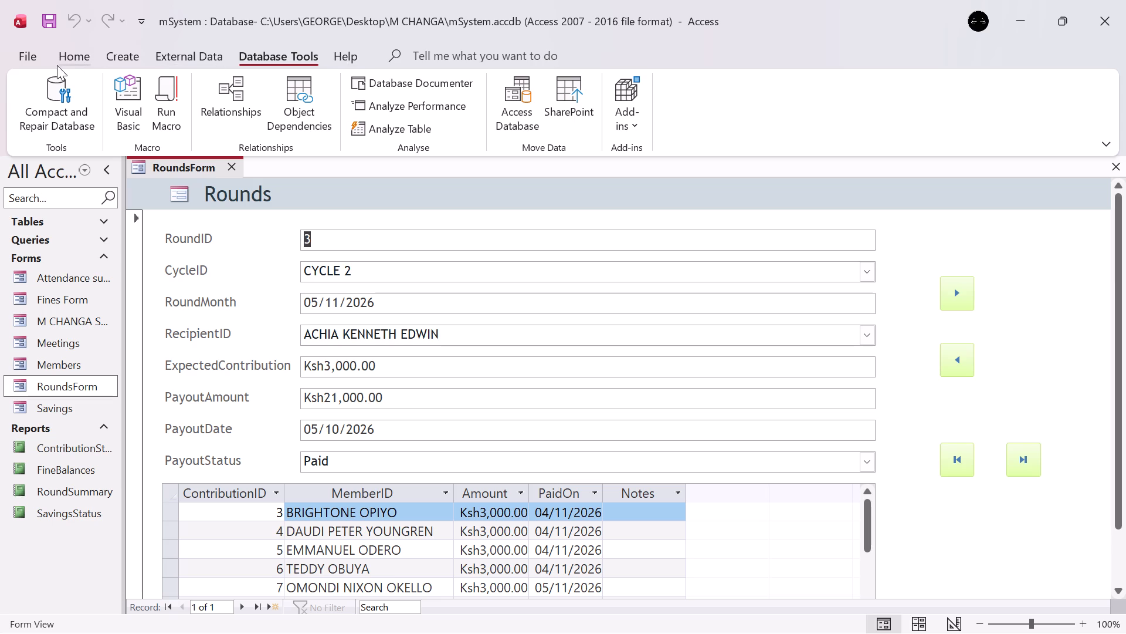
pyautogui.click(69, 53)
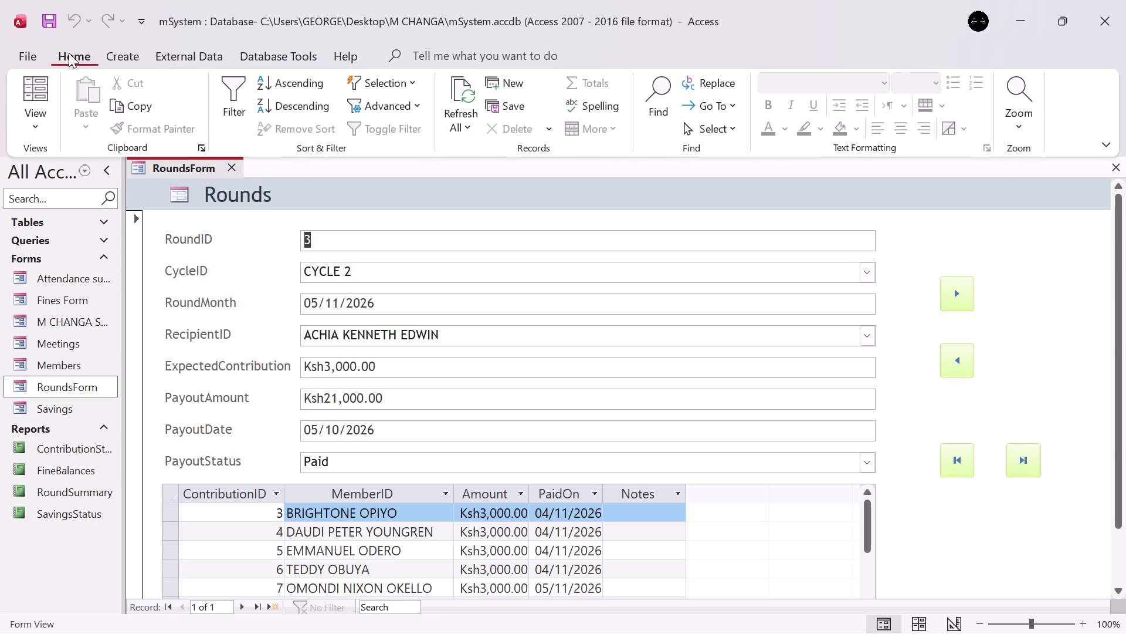
# Return RoundsForm to Design View and apply the first theme of the Office group, with the blue header and buttons.
pyautogui.click(39, 121)
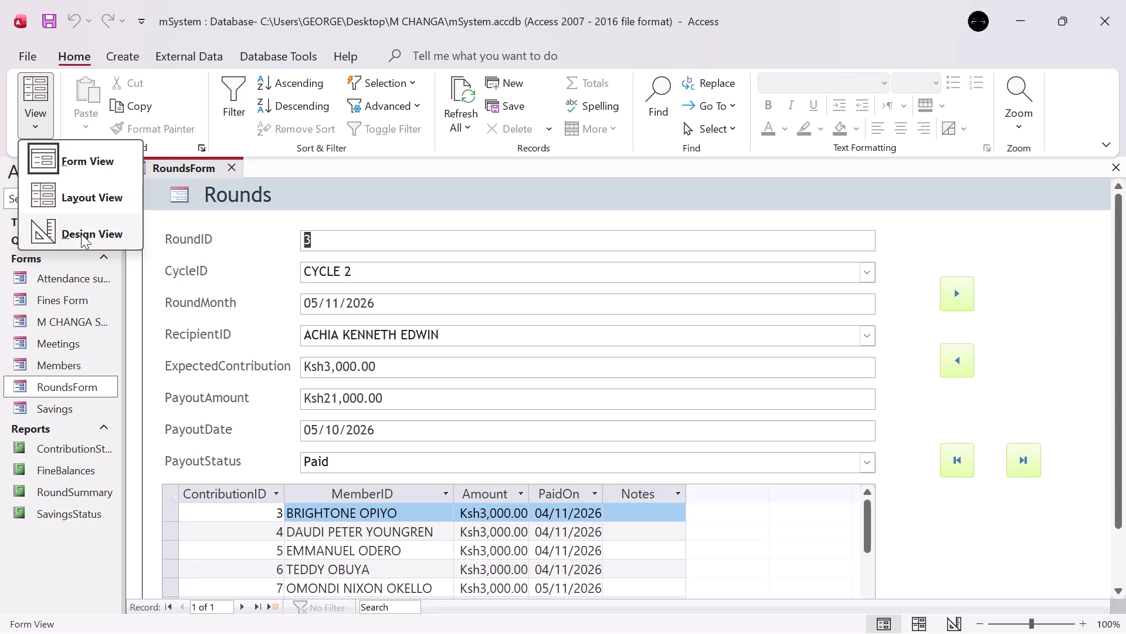
pyautogui.click(81, 232)
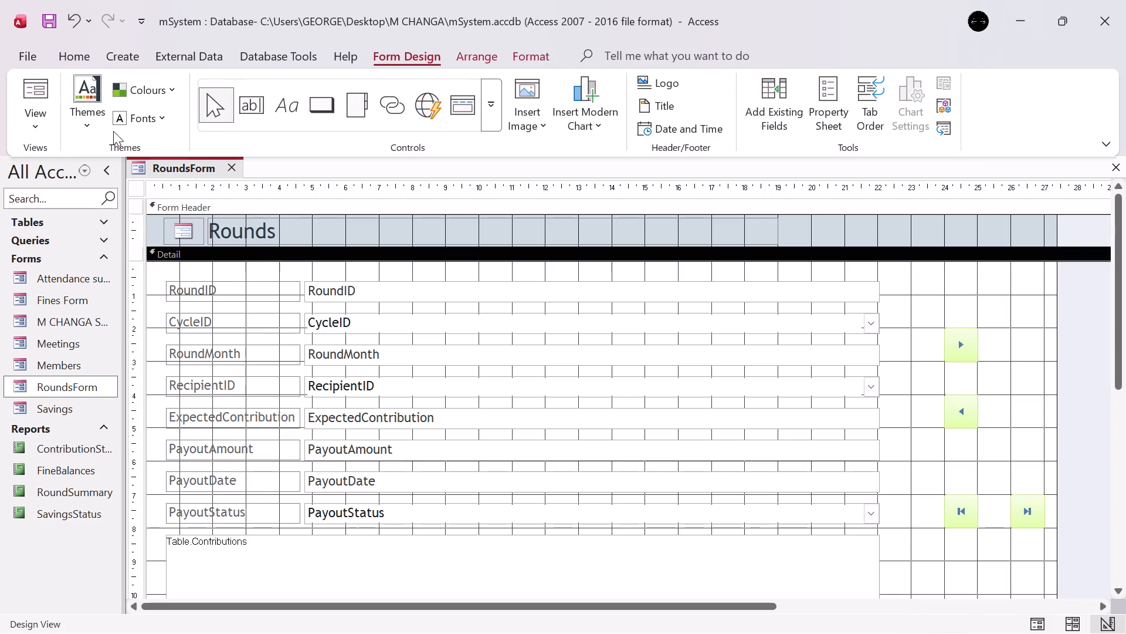
pyautogui.click(175, 91)
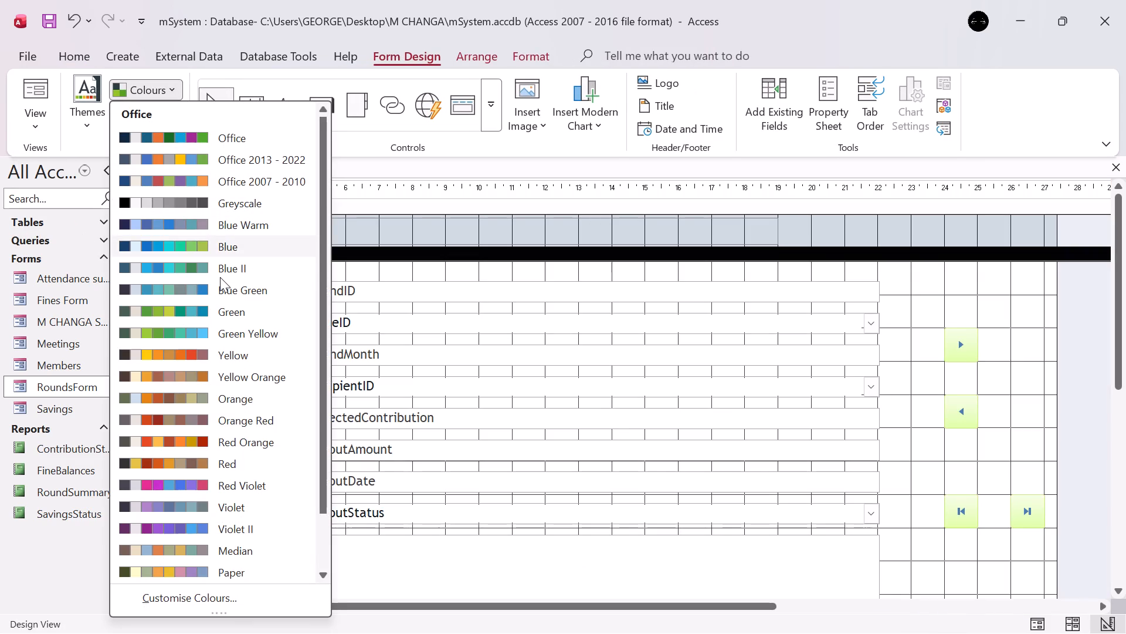
pyautogui.click(90, 126)
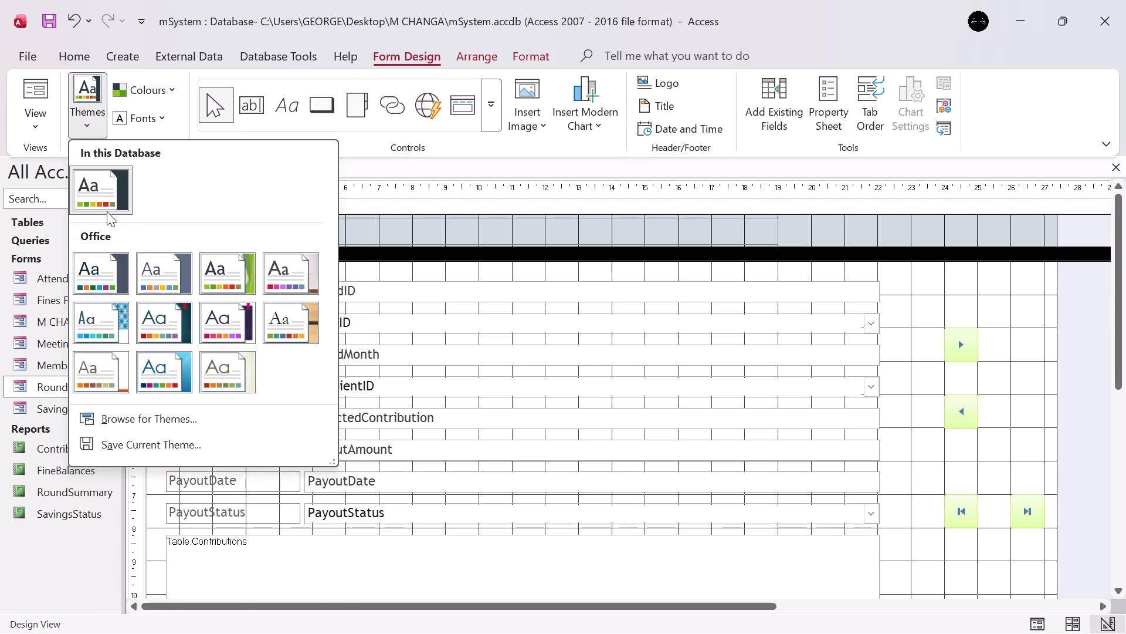
pyautogui.scroll(-6, 178, 299)
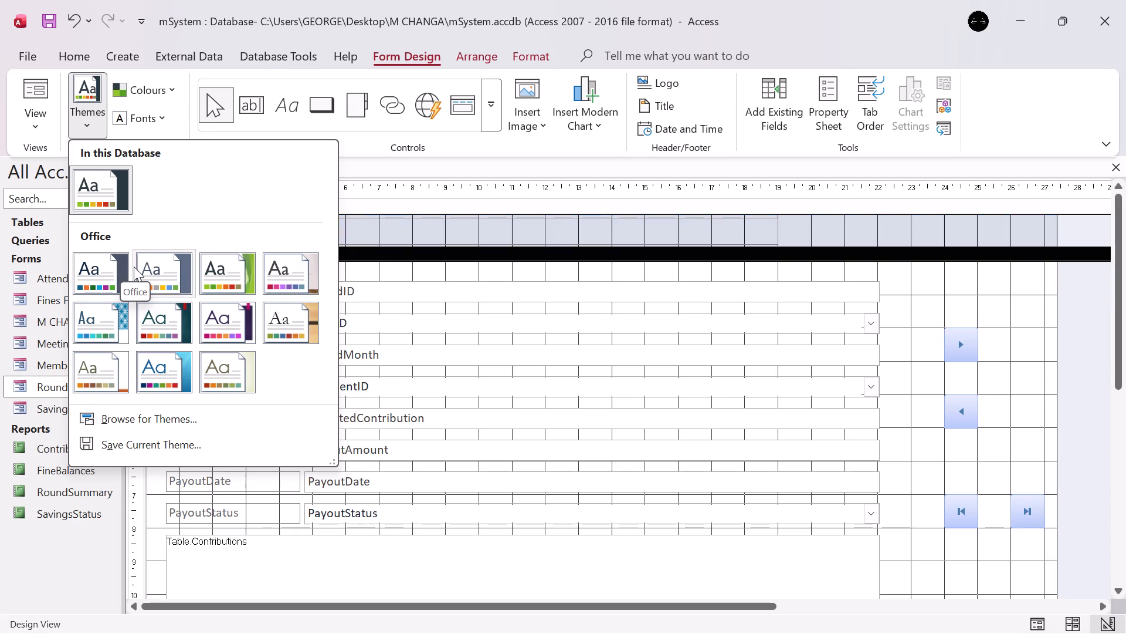
pyautogui.click(93, 271)
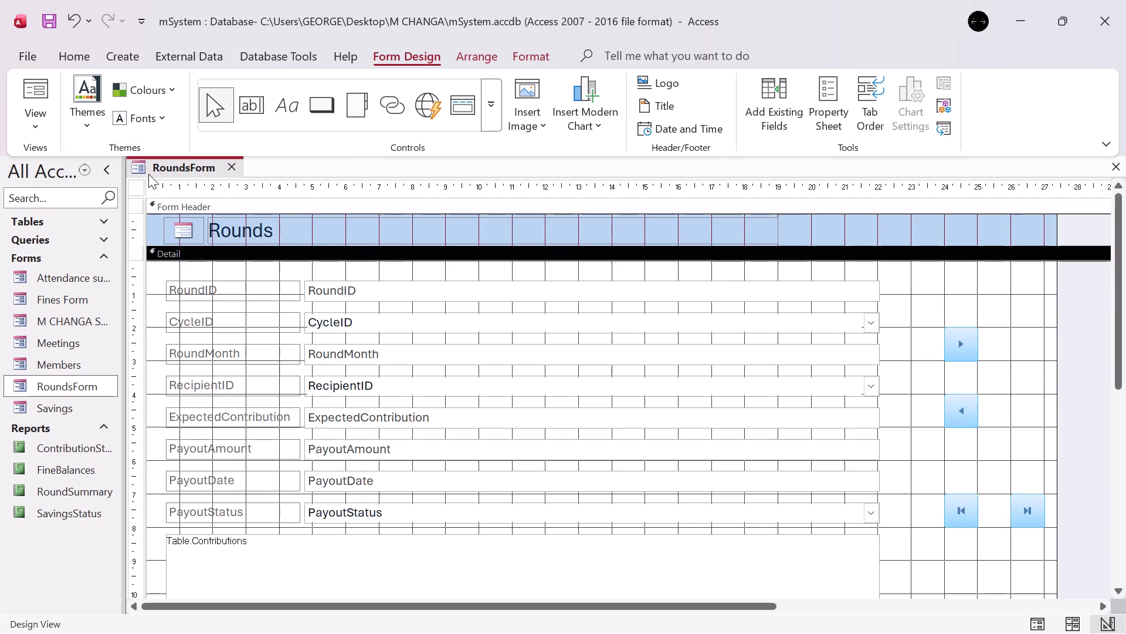
# Examine the new theme on RoundsForm in Form View and on the ContributionStatus, FineBalances, RoundSummary and SavingsStatus reports.
pyautogui.click(41, 87)
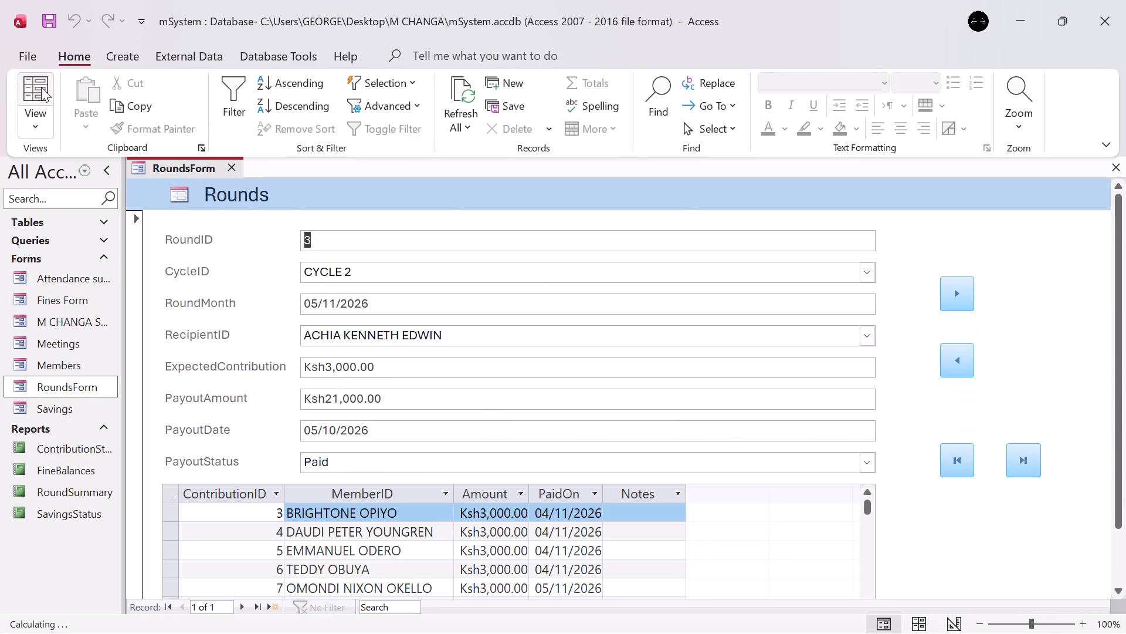
pyautogui.click(79, 451)
pyautogui.doubleClick(79, 451)
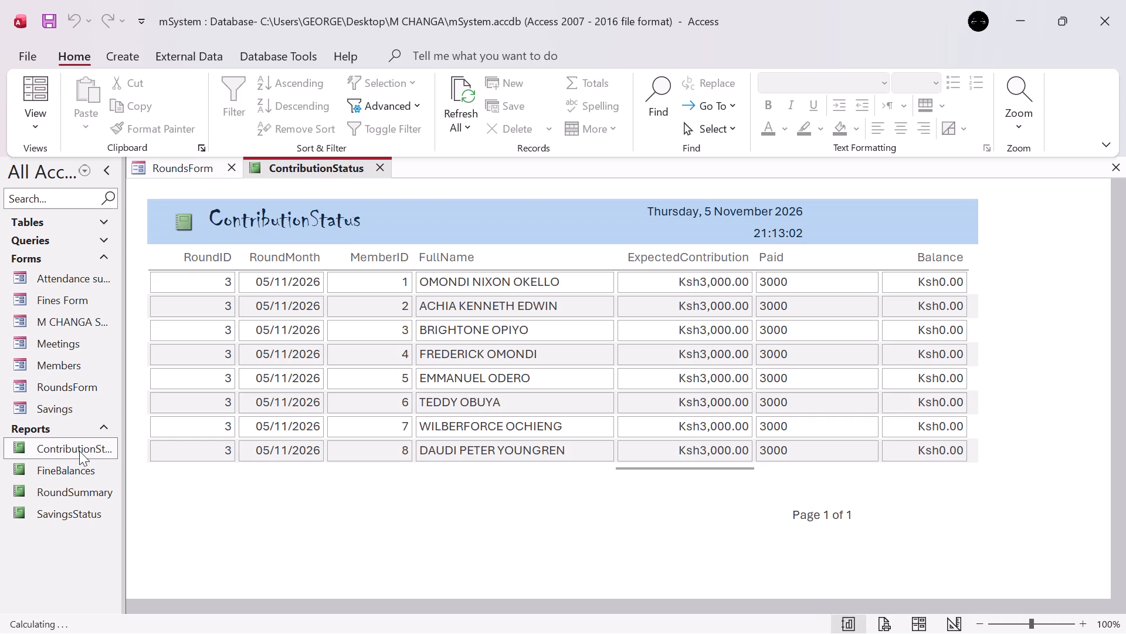
pyautogui.doubleClick(88, 471)
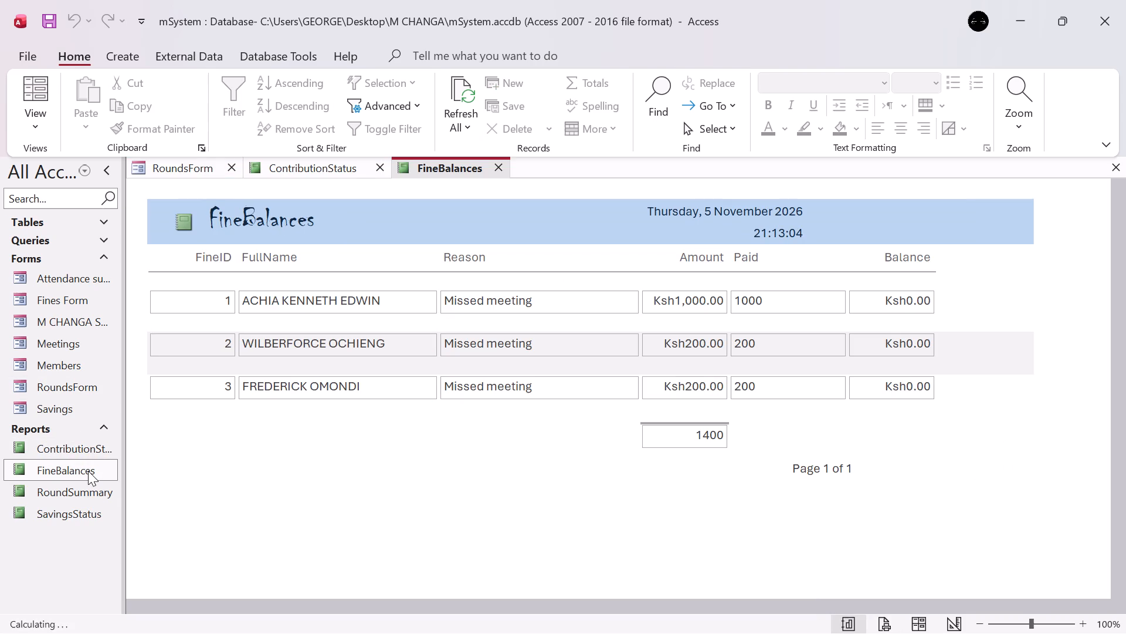
pyautogui.doubleClick(85, 494)
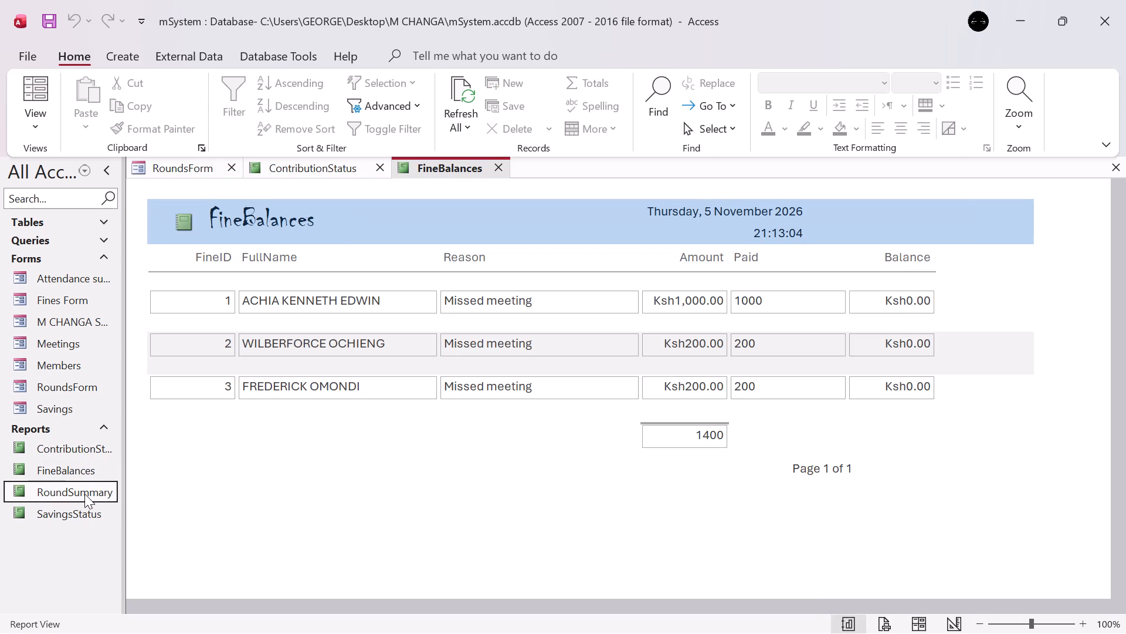
pyautogui.doubleClick(72, 518)
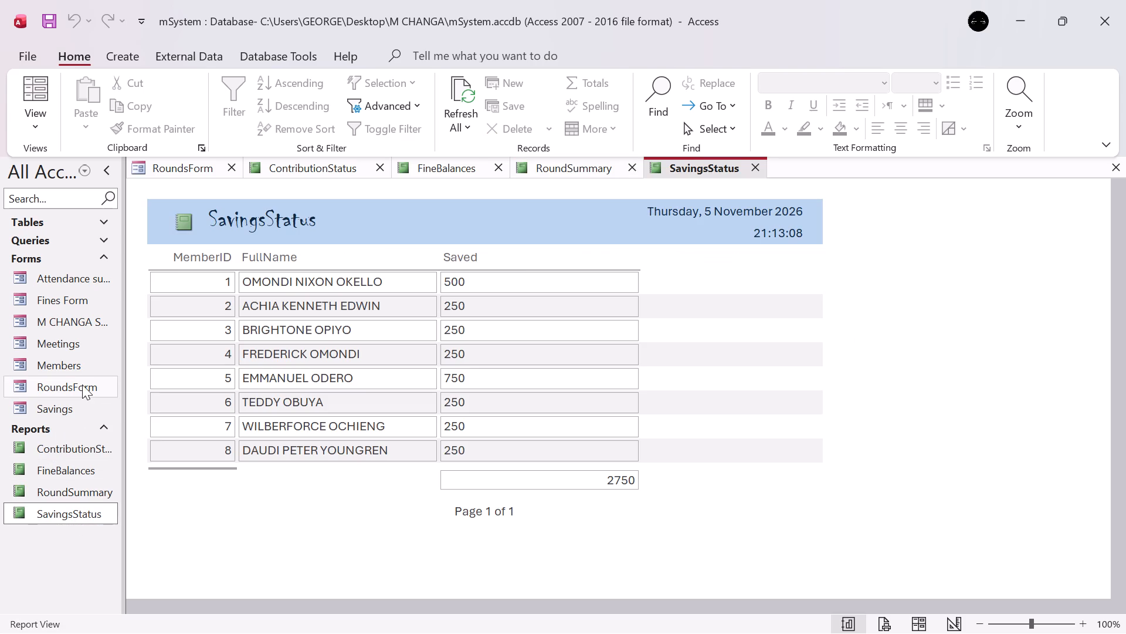
# Open the Attendance subform, Fines Form, Meetings and Members forms to examine how the new theme looks on them.
pyautogui.click(74, 410)
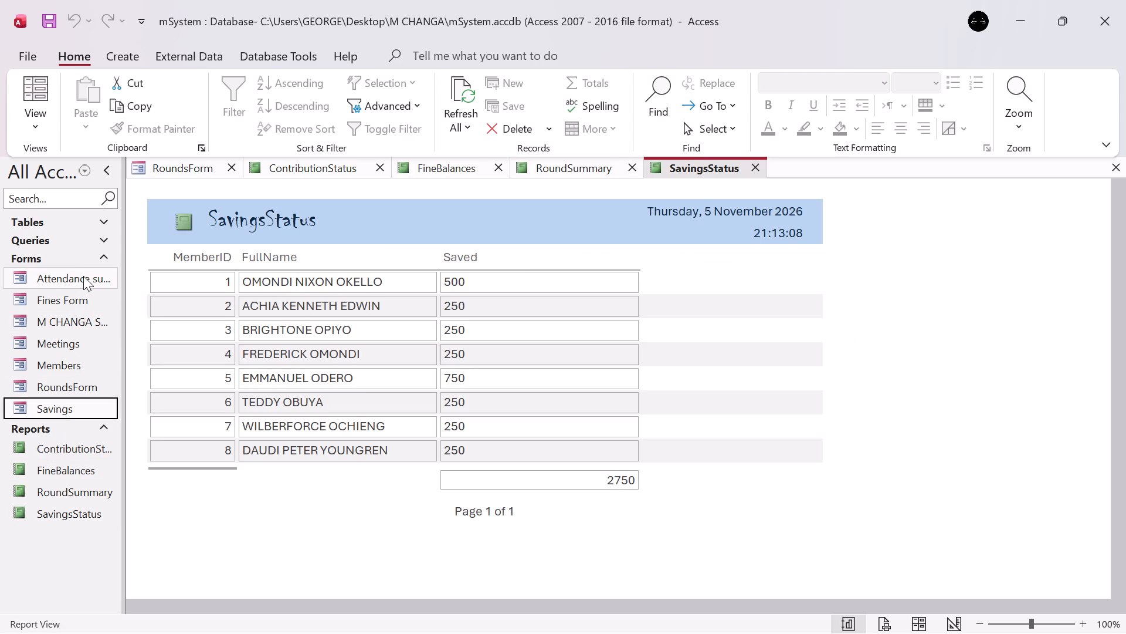
pyautogui.doubleClick(83, 277)
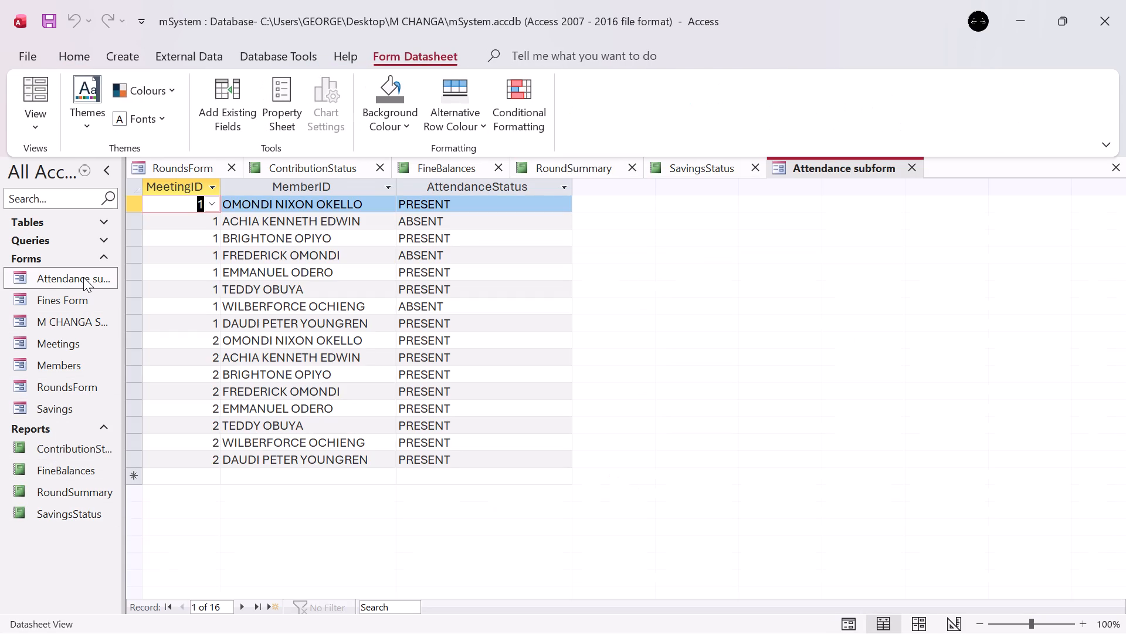
pyautogui.doubleClick(90, 294)
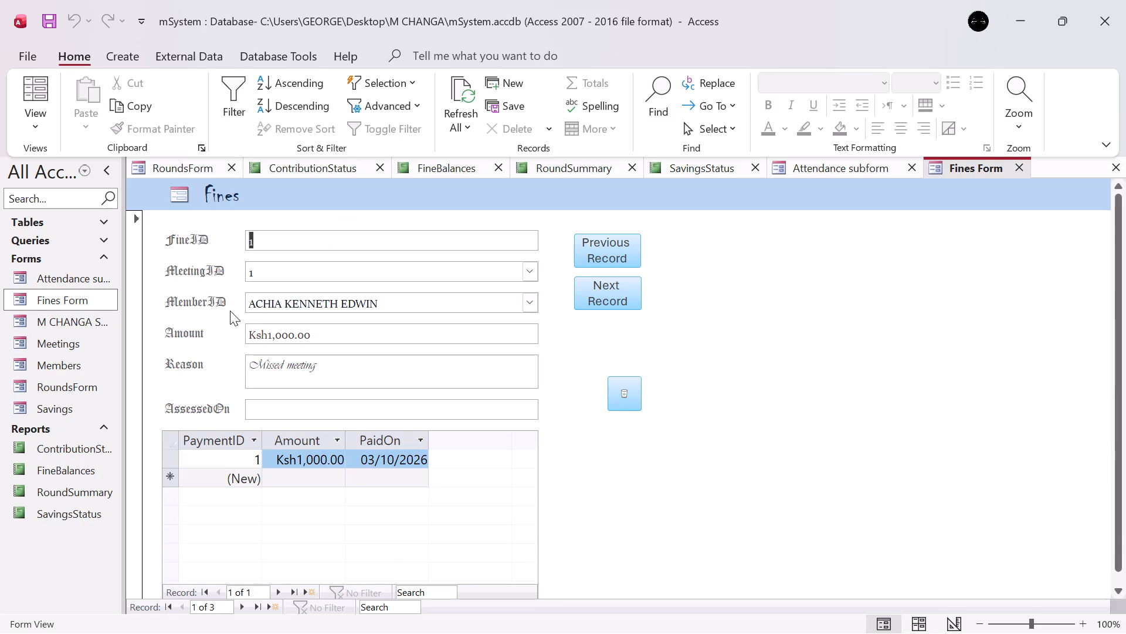
pyautogui.doubleClick(65, 348)
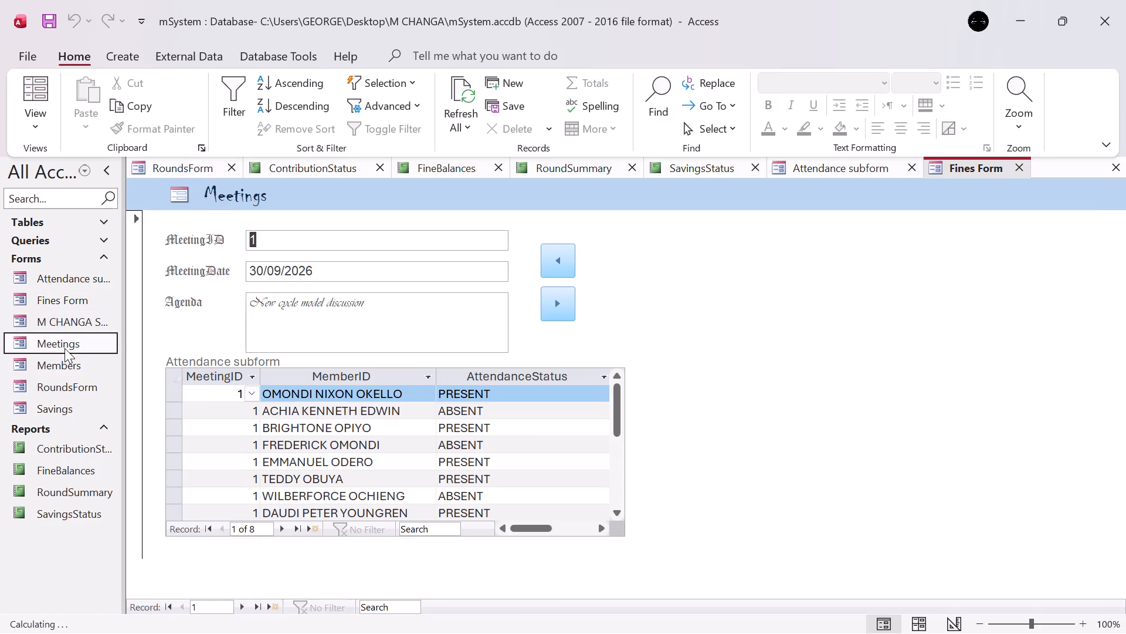
pyautogui.doubleClick(67, 369)
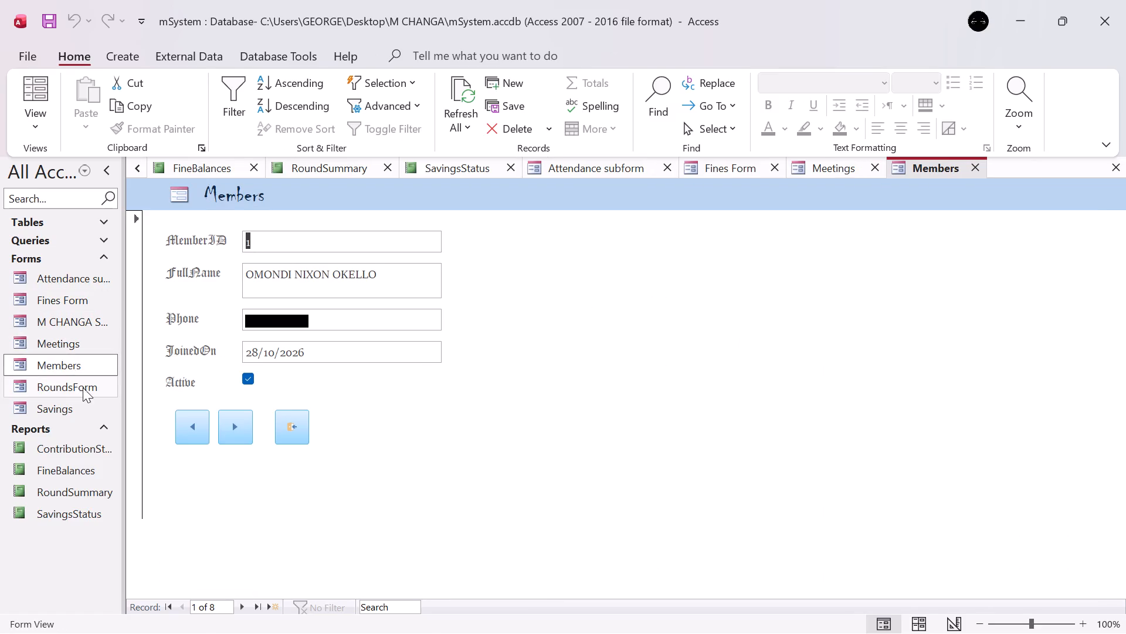
# Open RoundsForm and the Savings form to examine how the new theme looks on them.
pyautogui.doubleClick(83, 387)
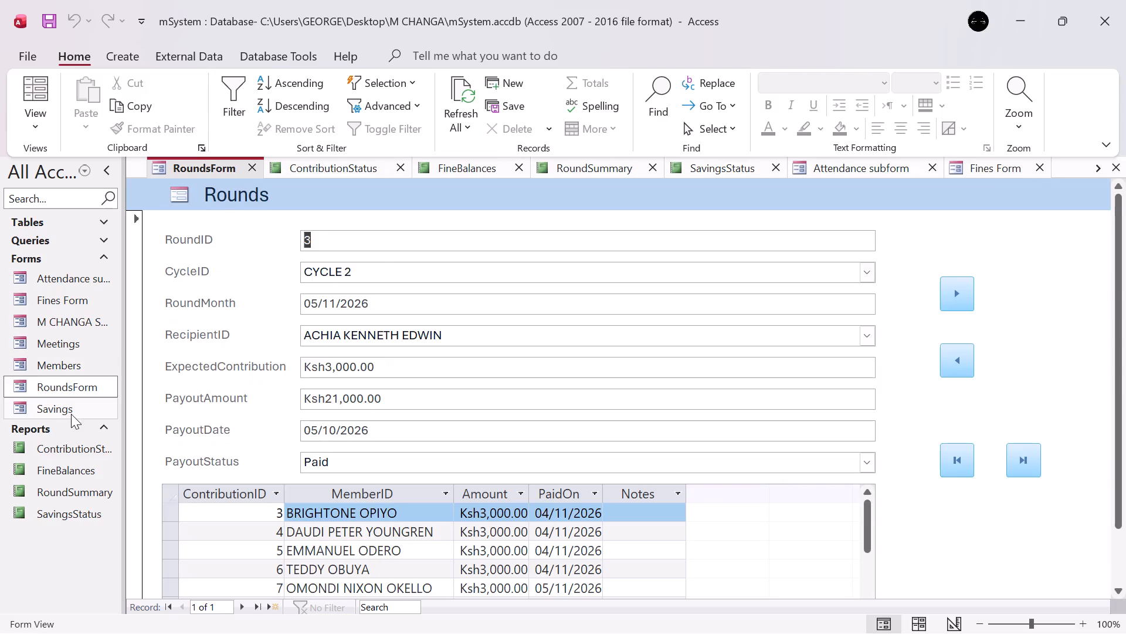
pyautogui.doubleClick(71, 414)
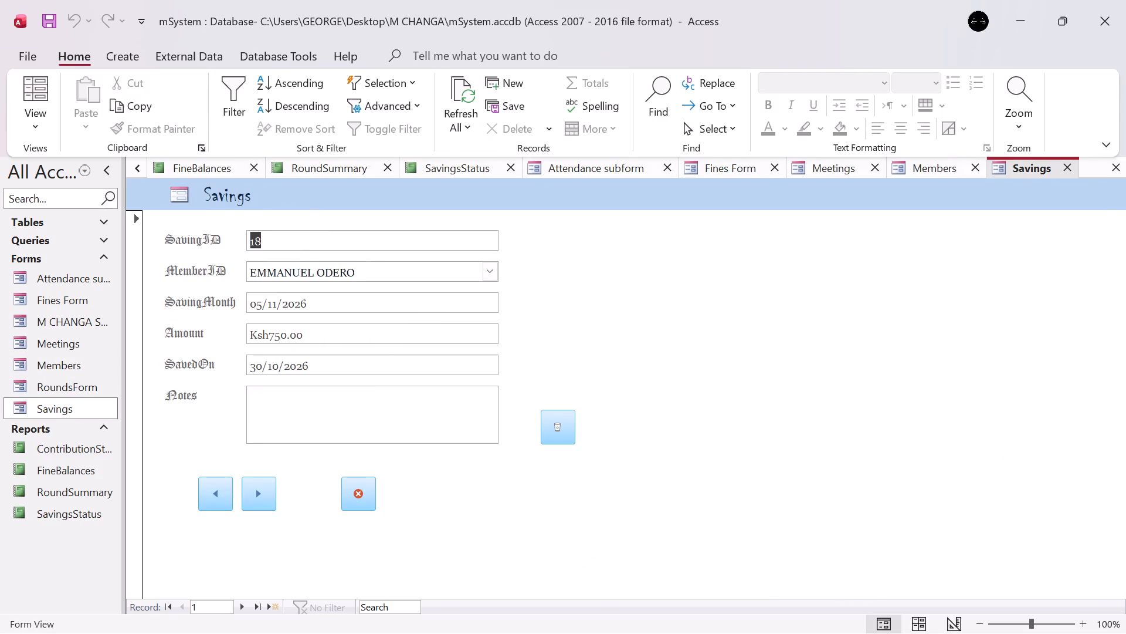
# Test the Savings form's next- and previous-record buttons by moving forward several records and back to the first one.
pyautogui.press('Left')
pyautogui.press('Right')
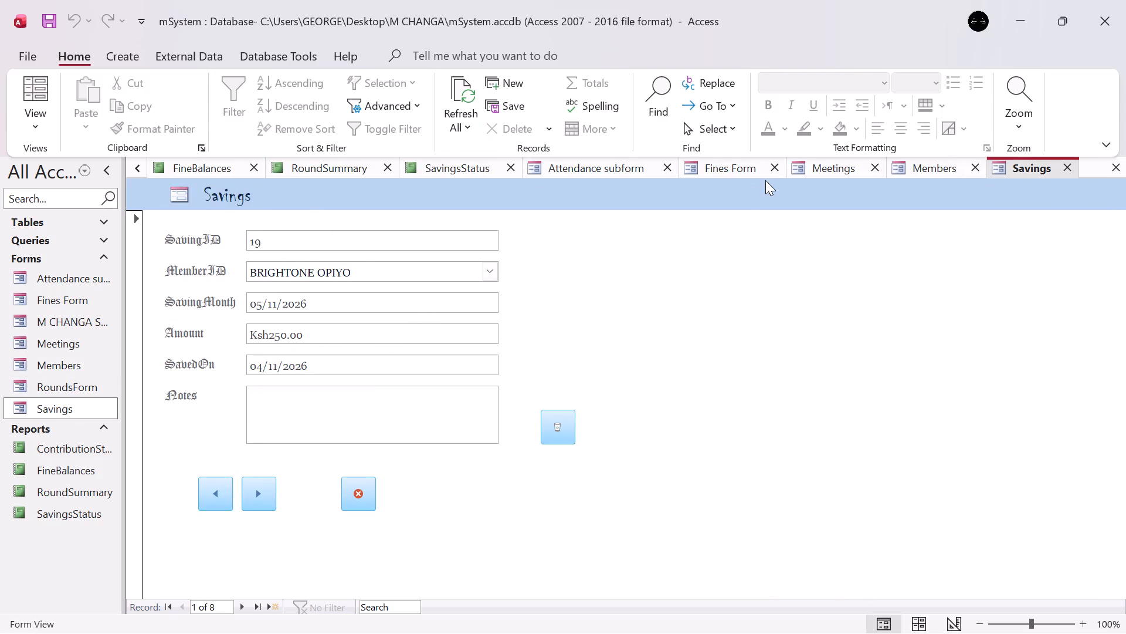
pyautogui.press('Right')
pyautogui.press('Left')
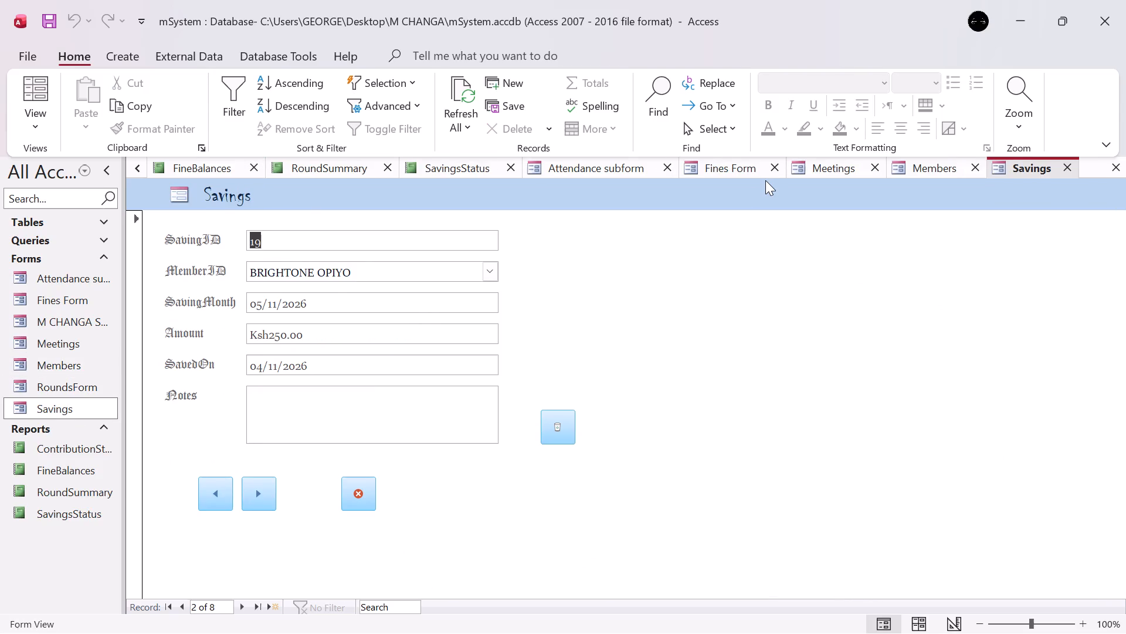
pyautogui.click(249, 504)
pyautogui.click(249, 504)
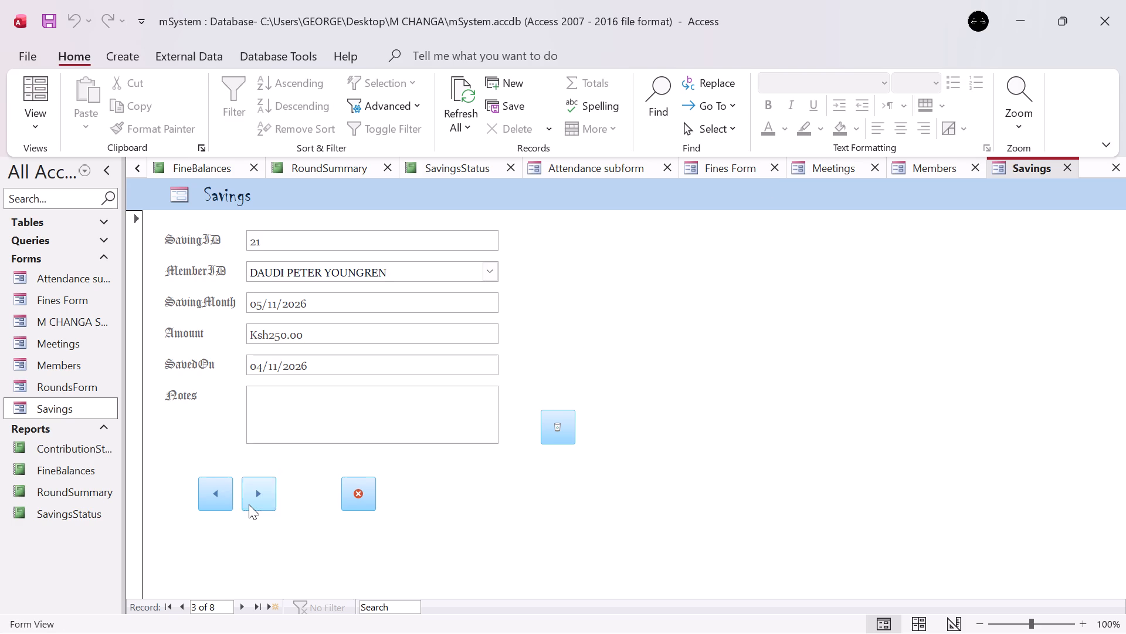
pyautogui.click(249, 504)
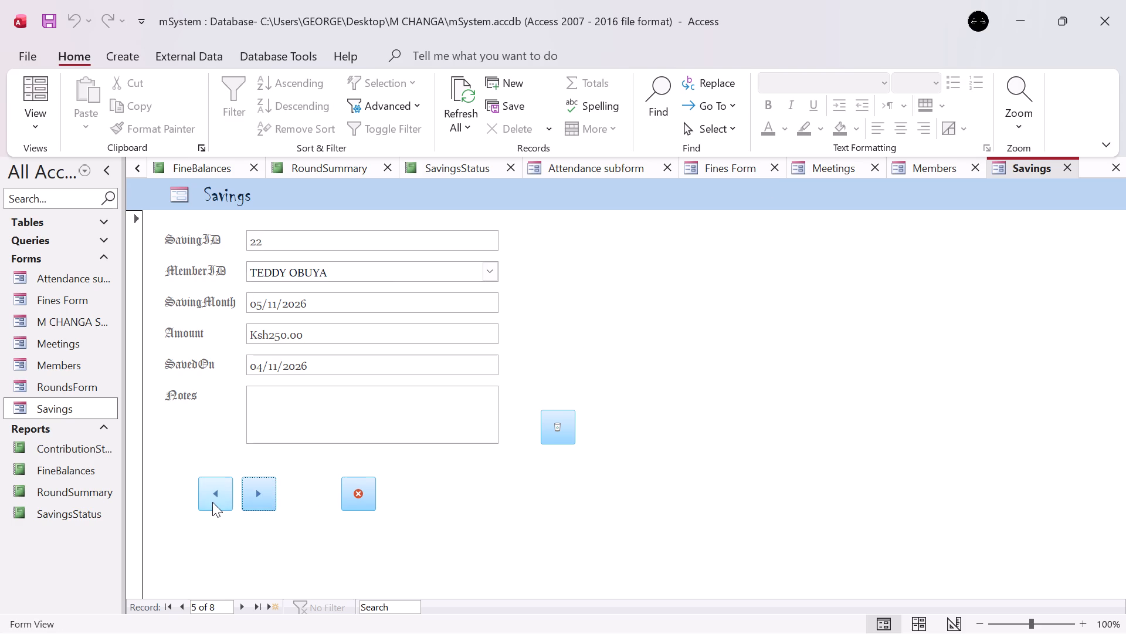
pyautogui.doubleClick(212, 502)
pyautogui.click(213, 502)
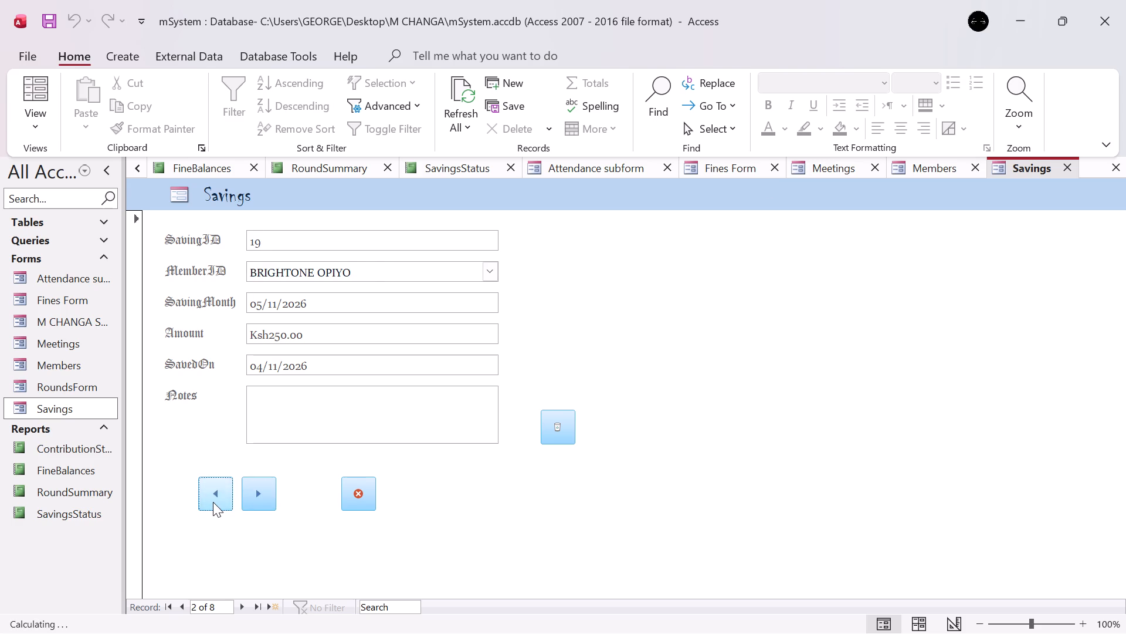
pyautogui.click(213, 502)
pyautogui.click(213, 502)
pyautogui.click(213, 502)
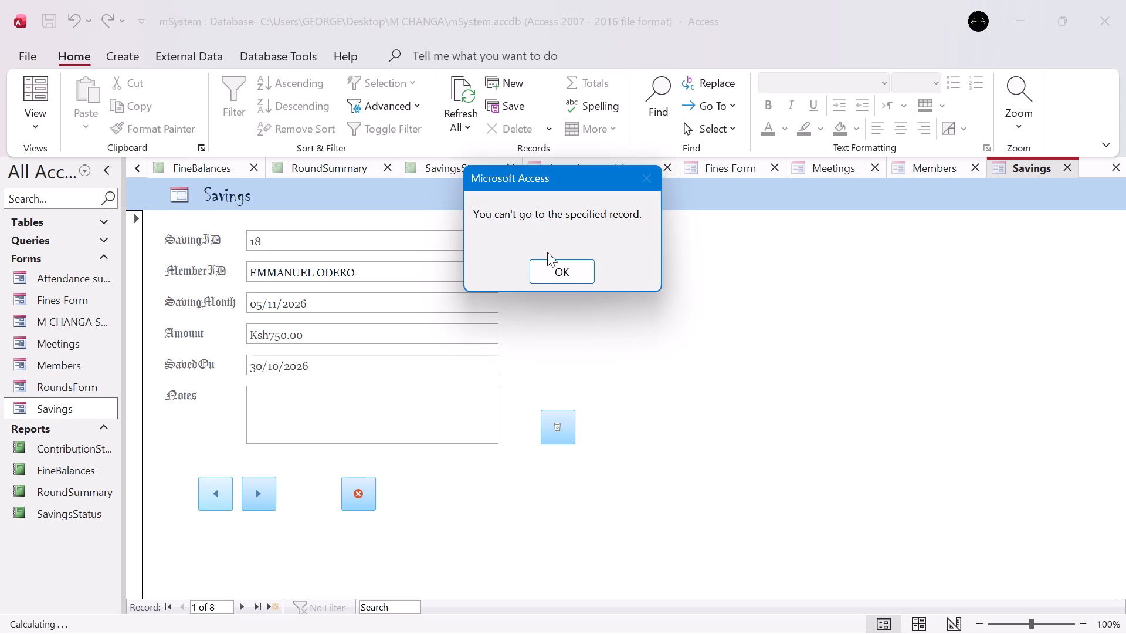
pyautogui.click(559, 275)
# Test forward navigation on the Savings form from the first record past the last, and go back one record.
pyautogui.click(256, 504)
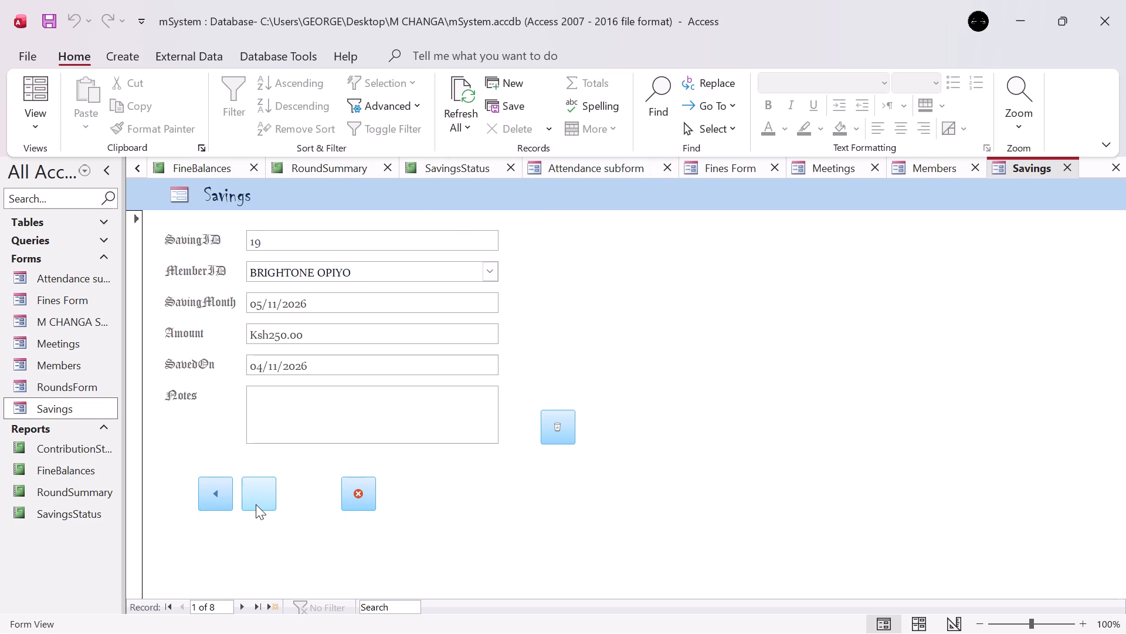
pyautogui.click(256, 504)
pyautogui.click(256, 504)
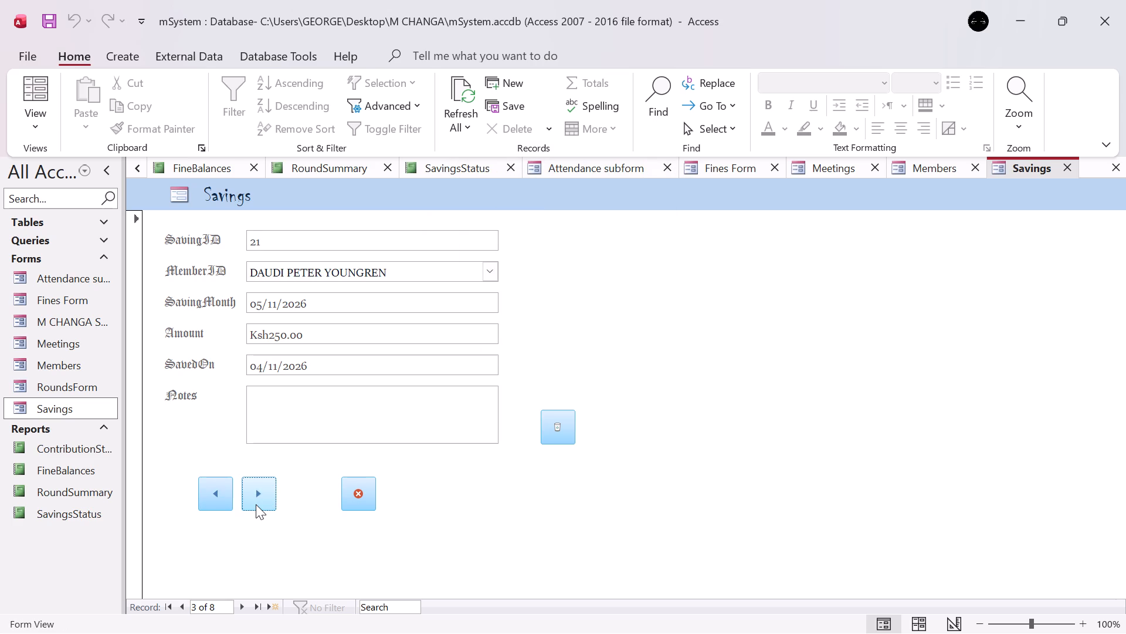
pyautogui.click(256, 504)
pyautogui.click(256, 504)
pyautogui.click(256, 504)
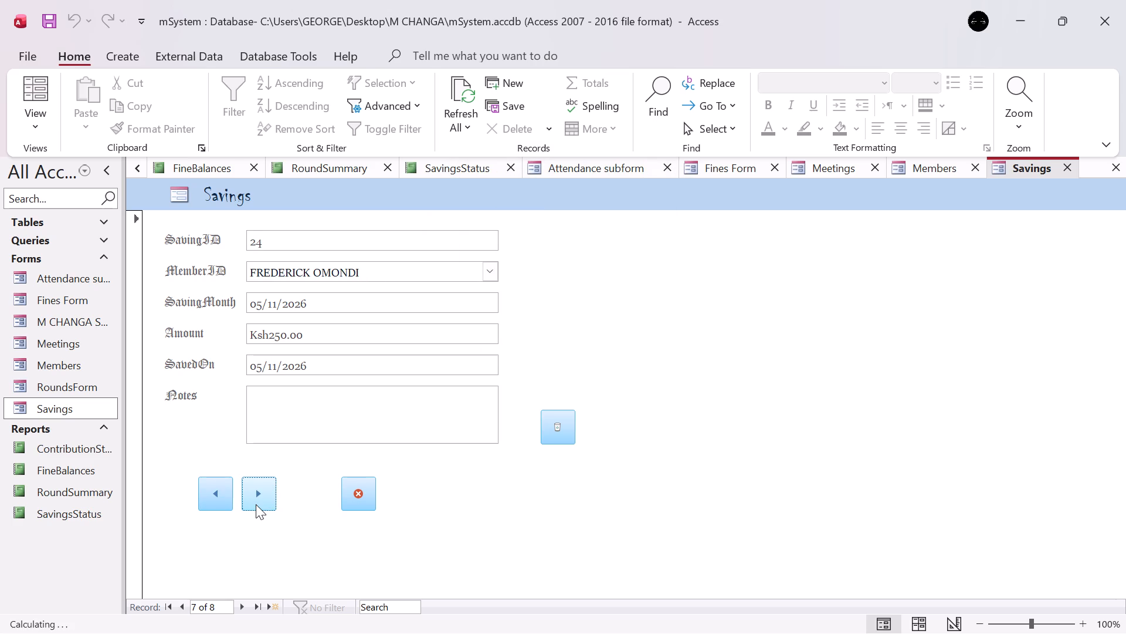
pyautogui.click(256, 504)
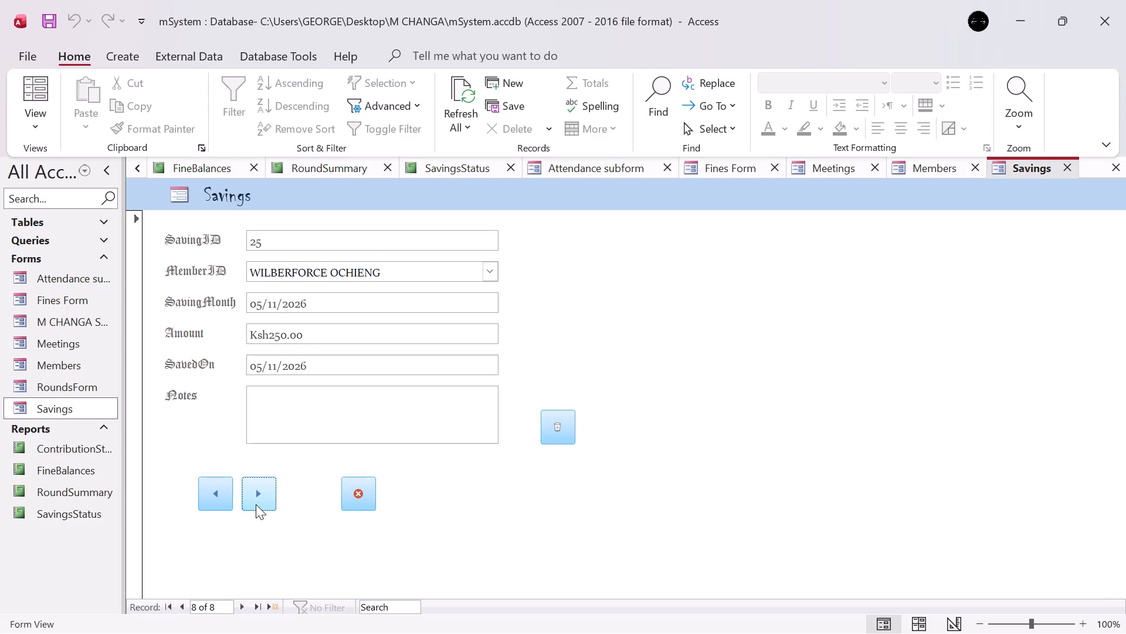
pyautogui.click(256, 504)
pyautogui.click(206, 504)
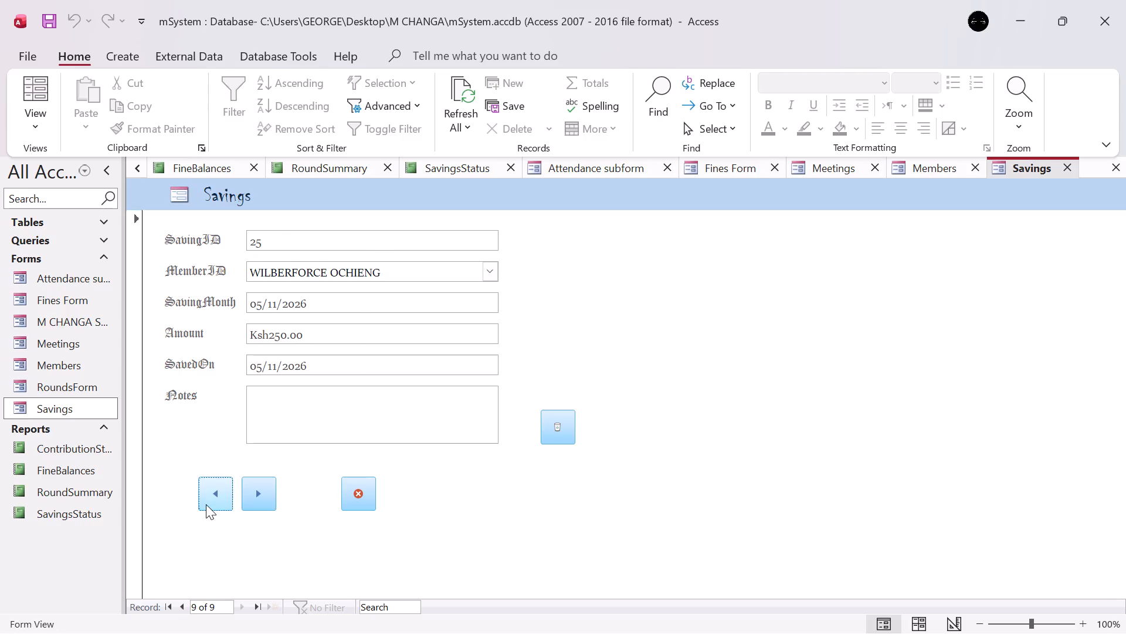
# Test the next-record button on the Members form by moving through all records to the blank new record.
pyautogui.click(931, 172)
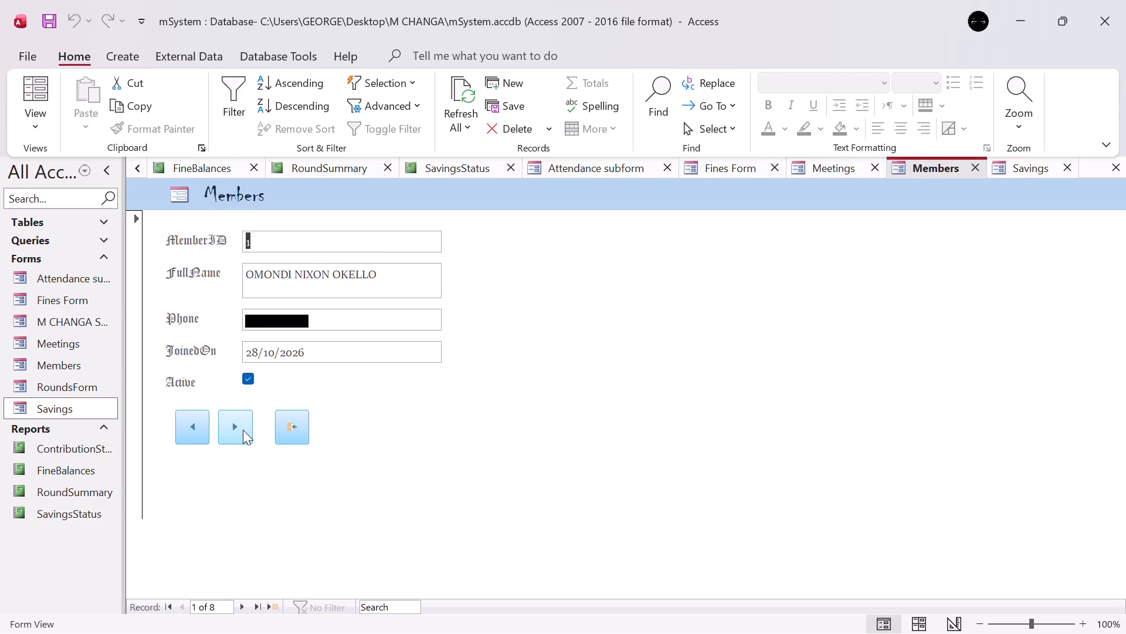
pyautogui.click(242, 430)
pyautogui.click(243, 429)
pyautogui.click(243, 429)
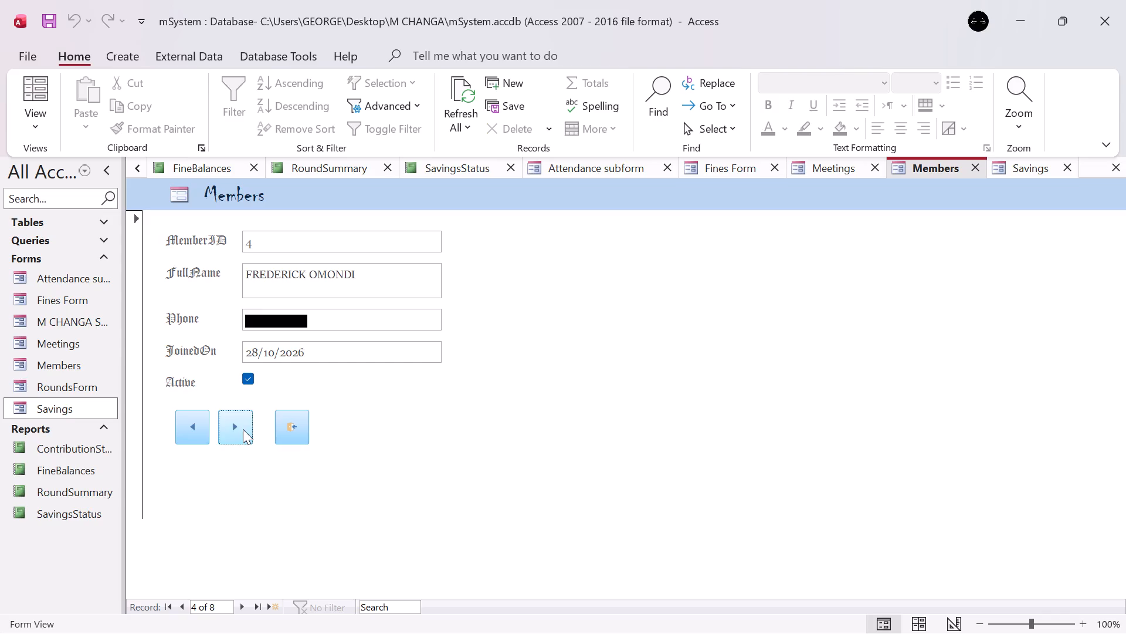
pyautogui.click(243, 429)
pyautogui.tripleClick(243, 429)
pyautogui.click(243, 429)
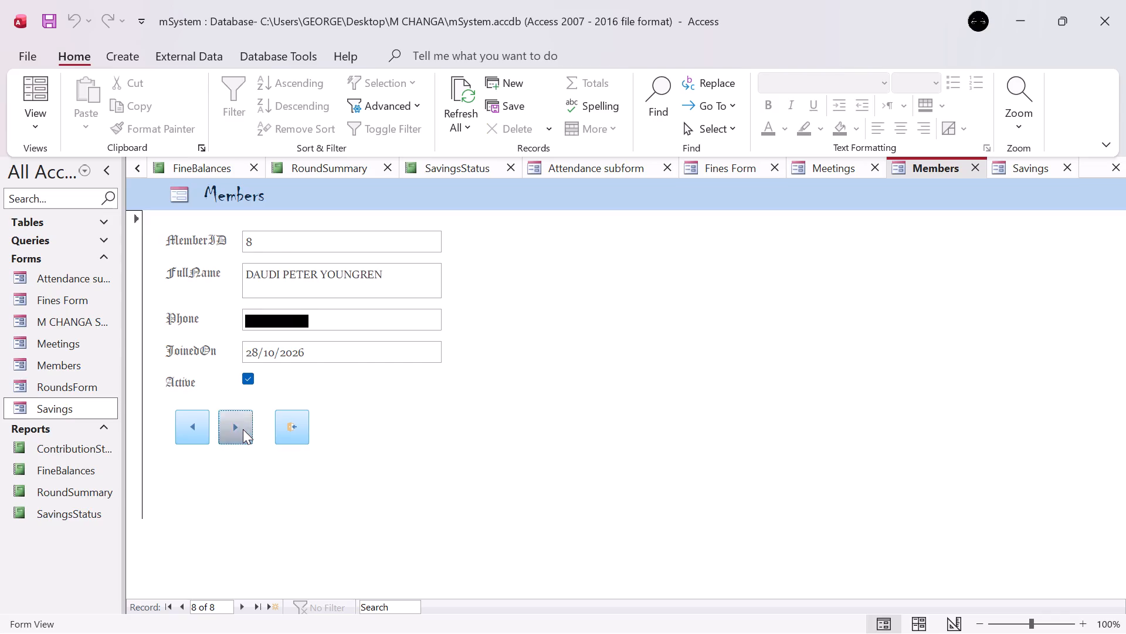
# Test the previous- and next-record buttons on the Meetings form, moving between both meetings and the blank new record.
pyautogui.click(809, 173)
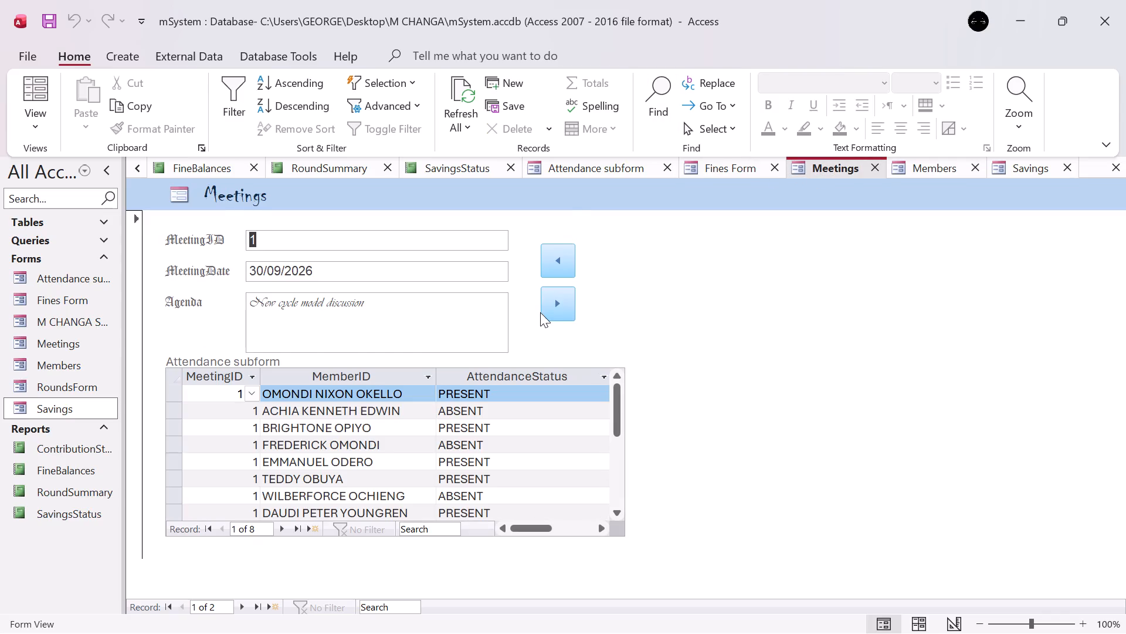
pyautogui.click(552, 306)
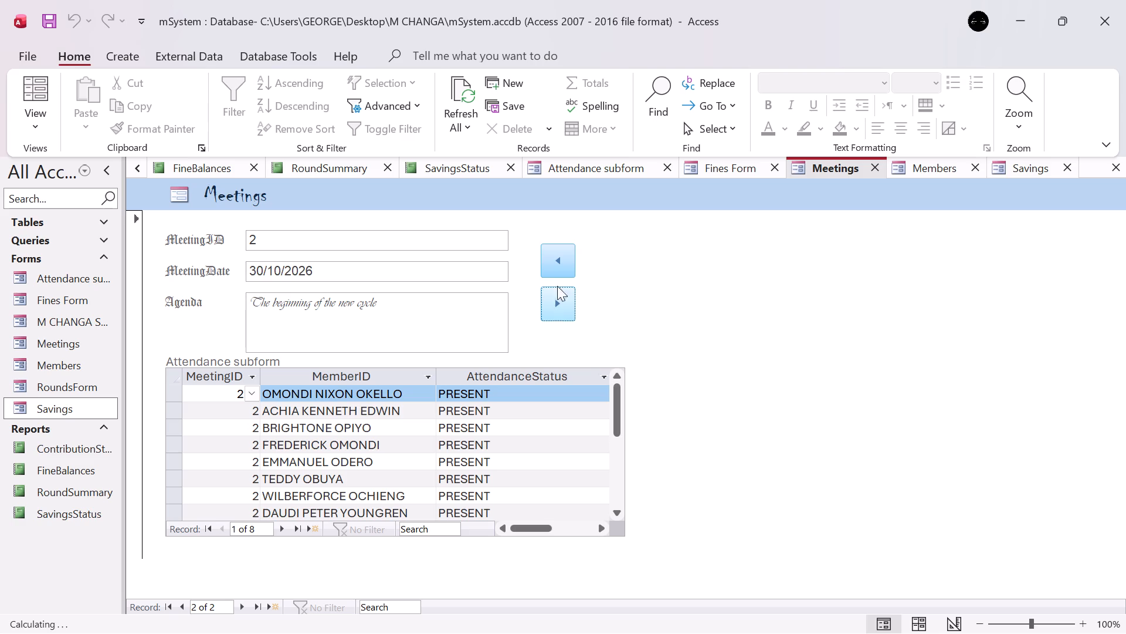
pyautogui.click(559, 259)
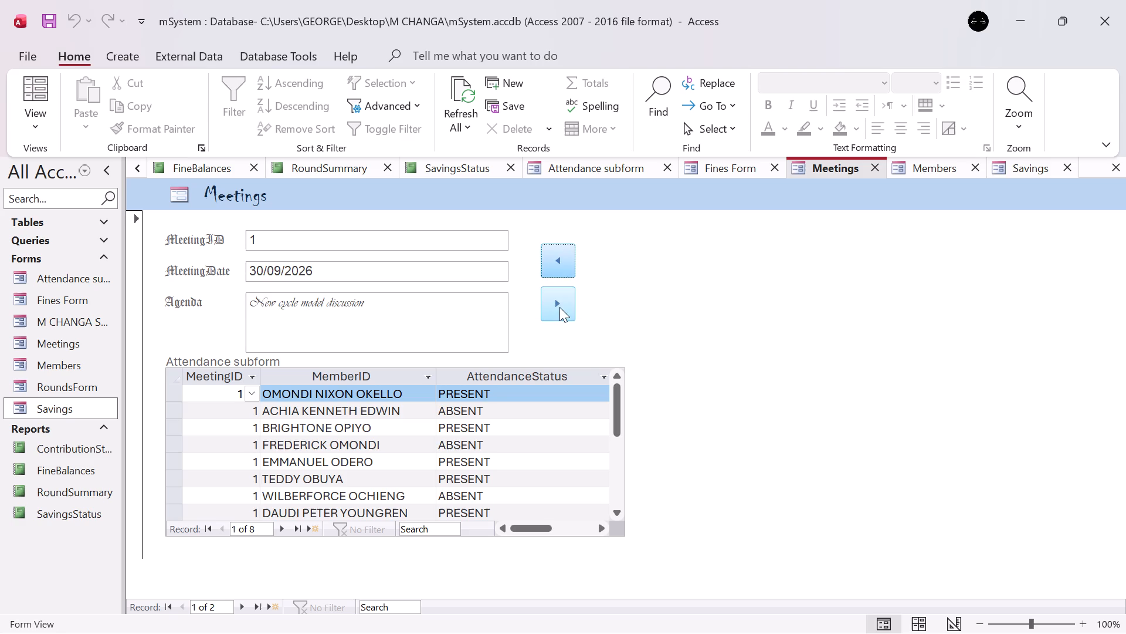
pyautogui.click(560, 312)
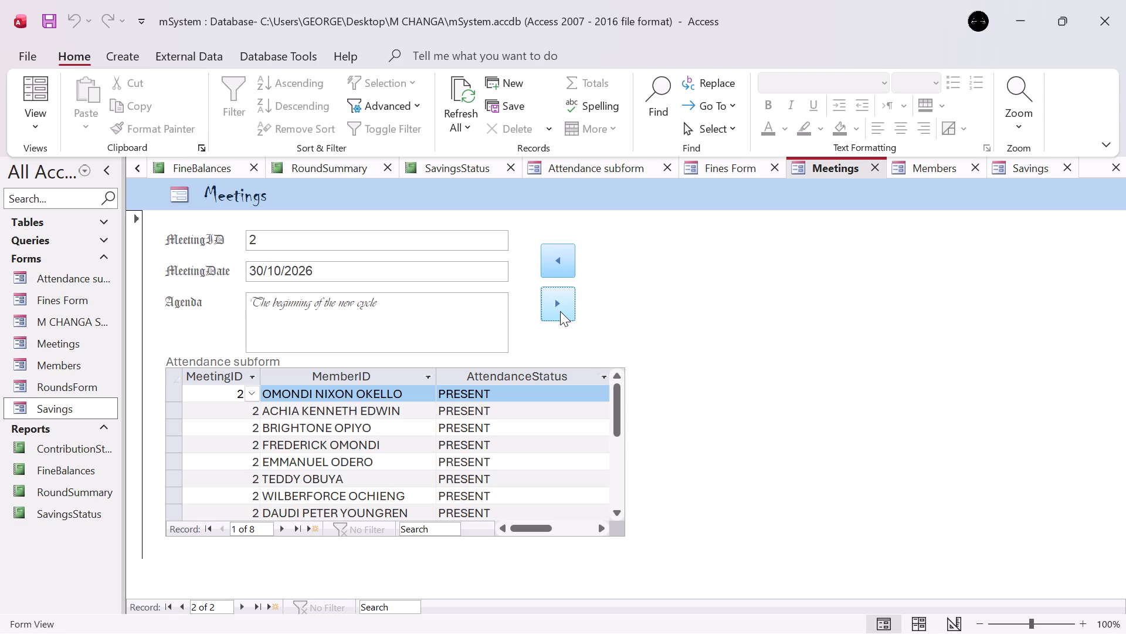
pyautogui.click(560, 311)
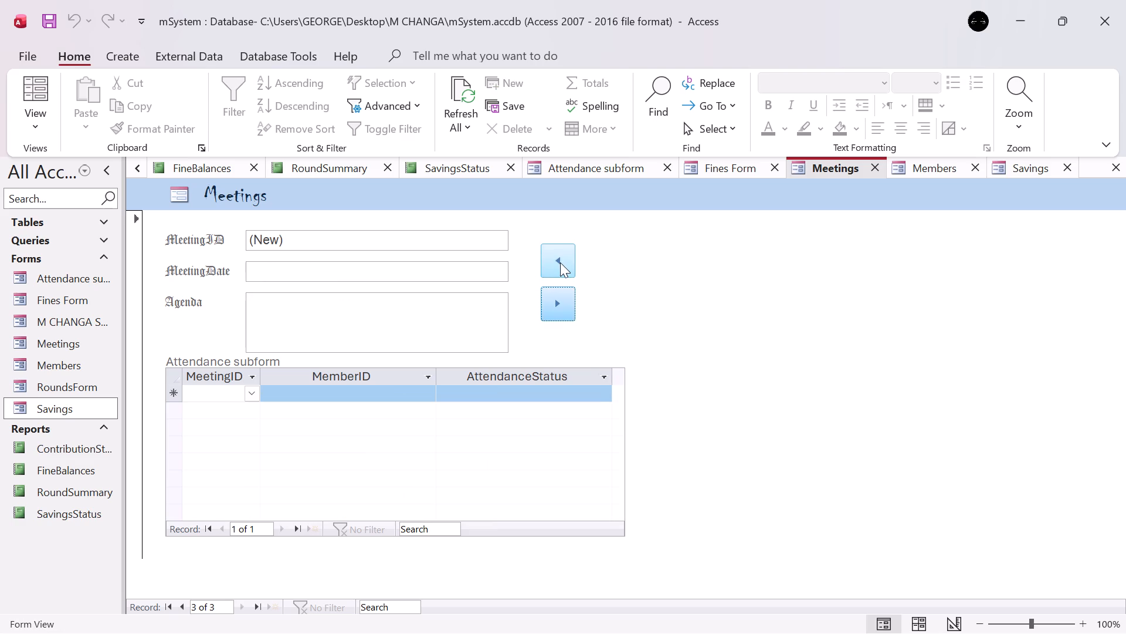
pyautogui.click(560, 262)
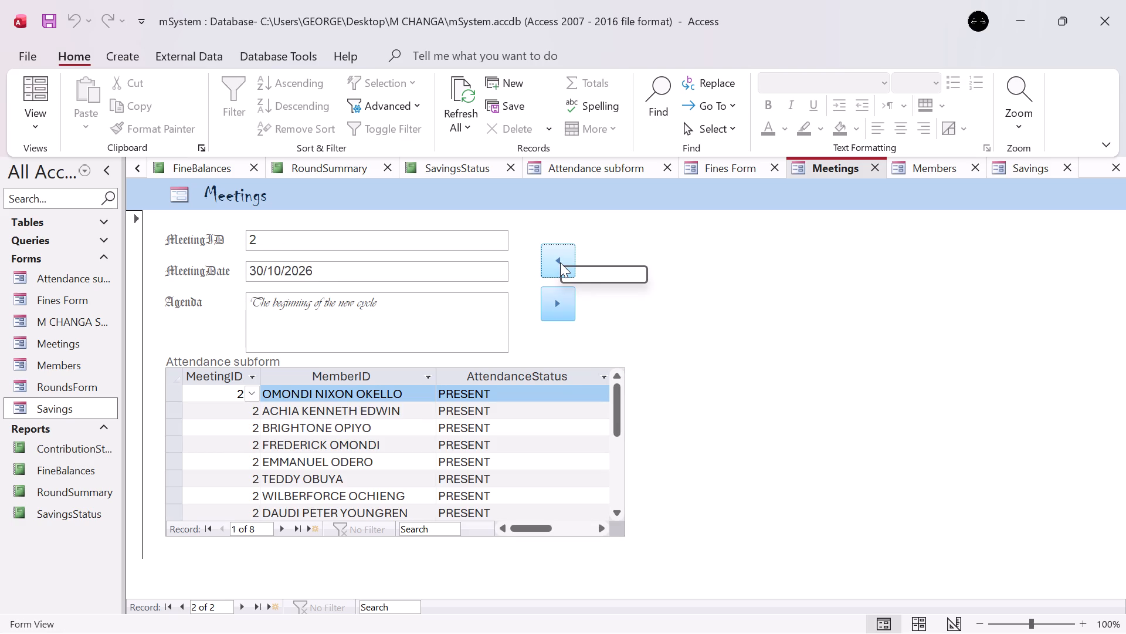
# Test the Previous Record and Next Record buttons on the Fines Form, covering the first fine through the blank new record.
pyautogui.click(718, 167)
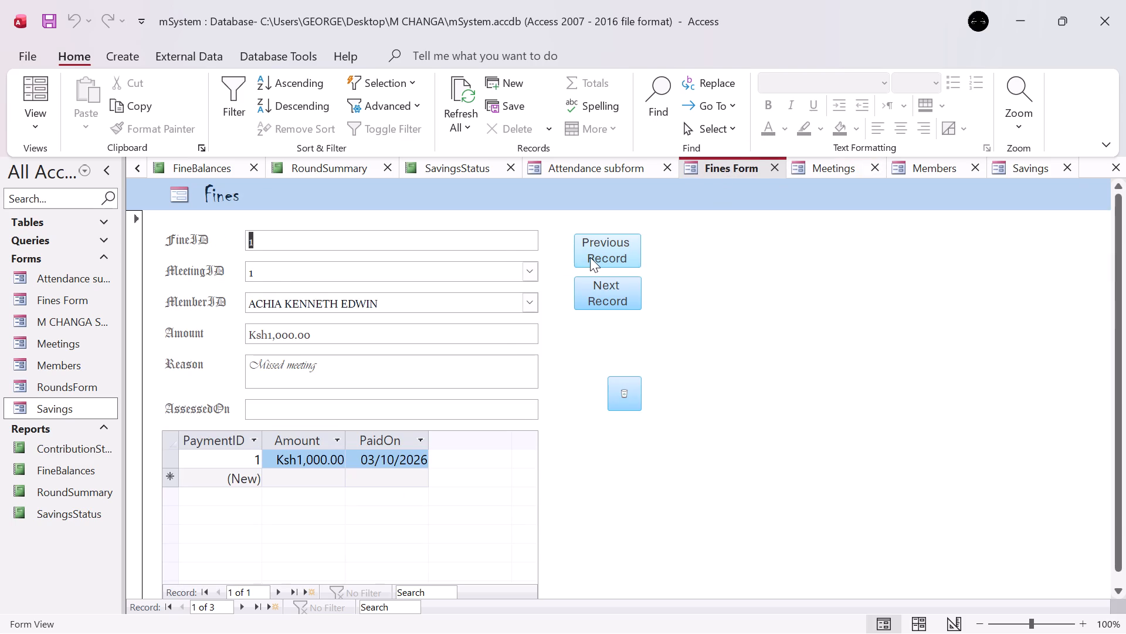
pyautogui.click(598, 291)
pyautogui.click(598, 291)
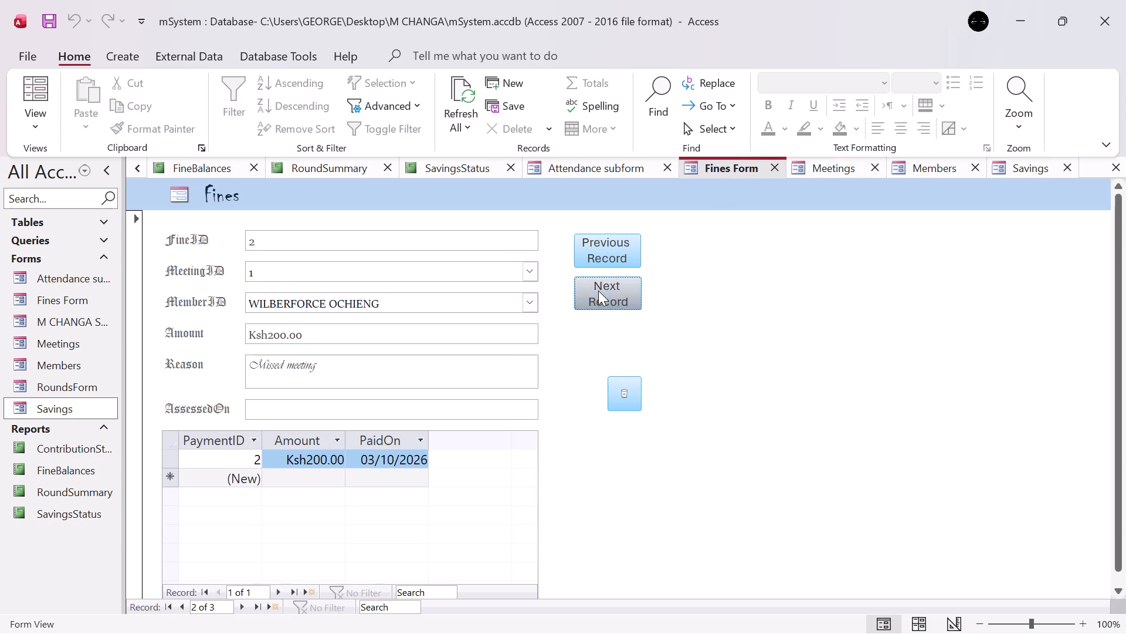
pyautogui.click(598, 291)
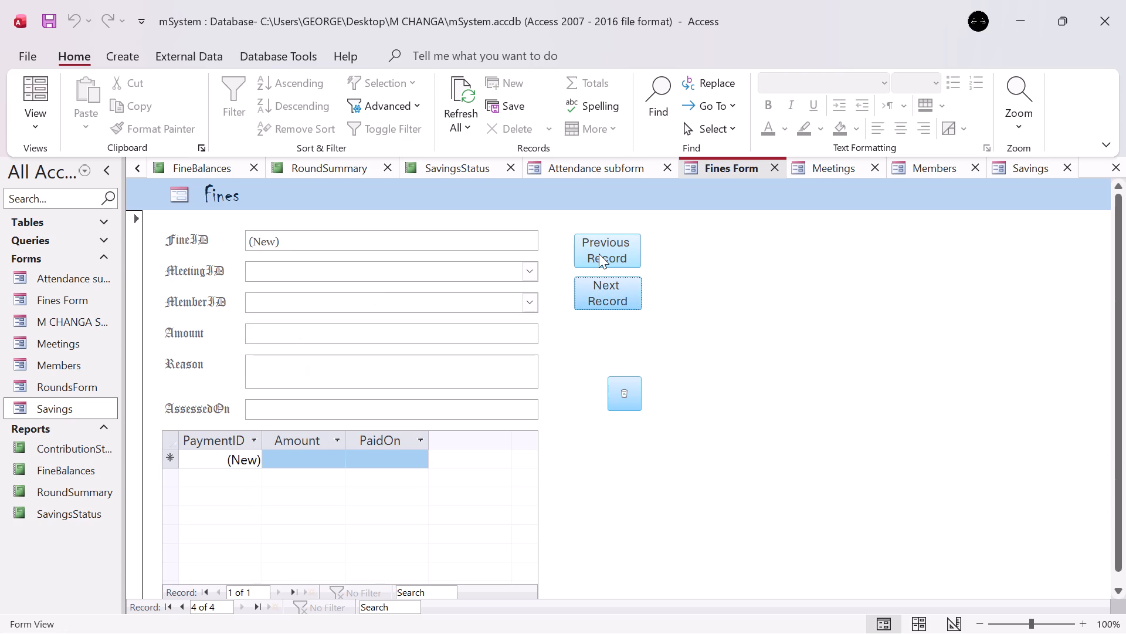
pyautogui.click(599, 255)
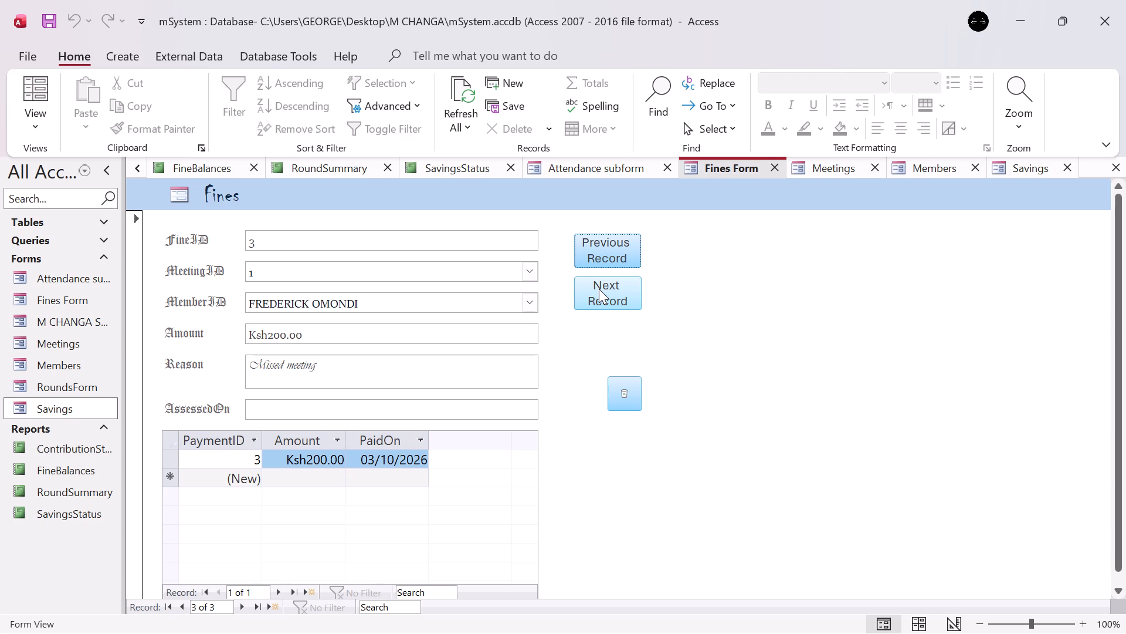
pyautogui.click(613, 251)
pyautogui.click(613, 251)
pyautogui.click(613, 251)
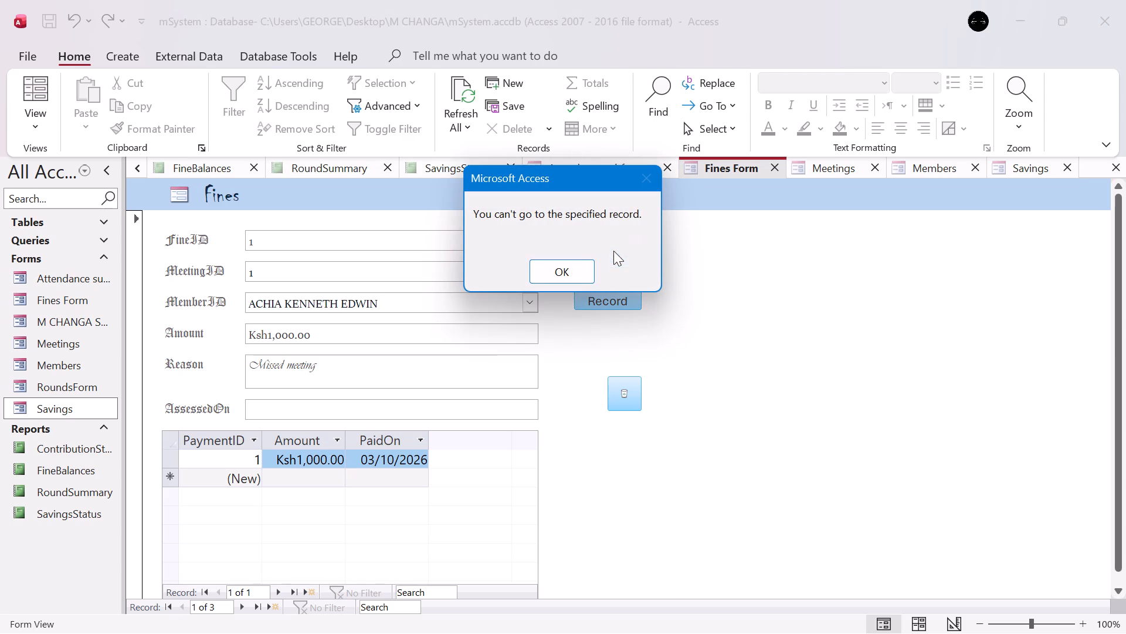
pyautogui.click(565, 262)
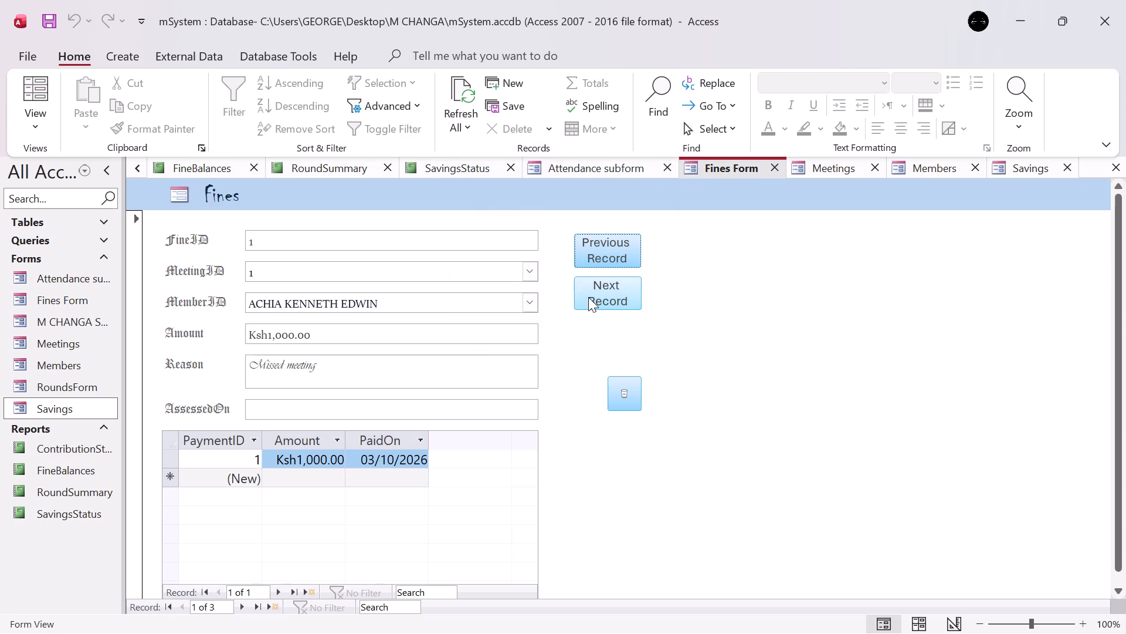
pyautogui.click(588, 297)
pyautogui.click(589, 298)
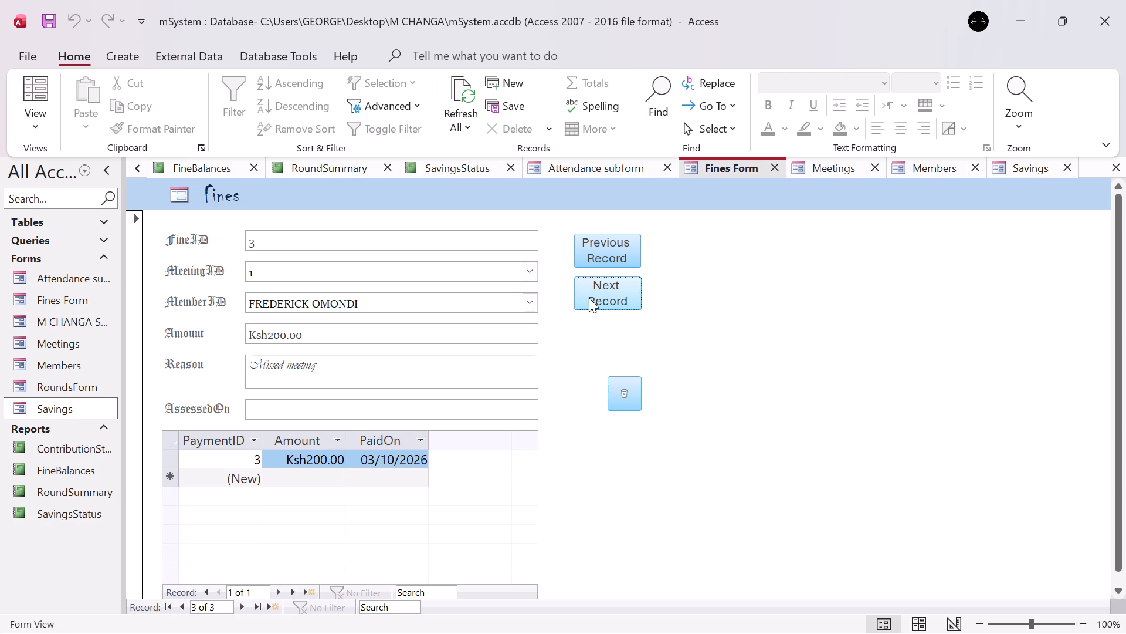
pyautogui.click(589, 298)
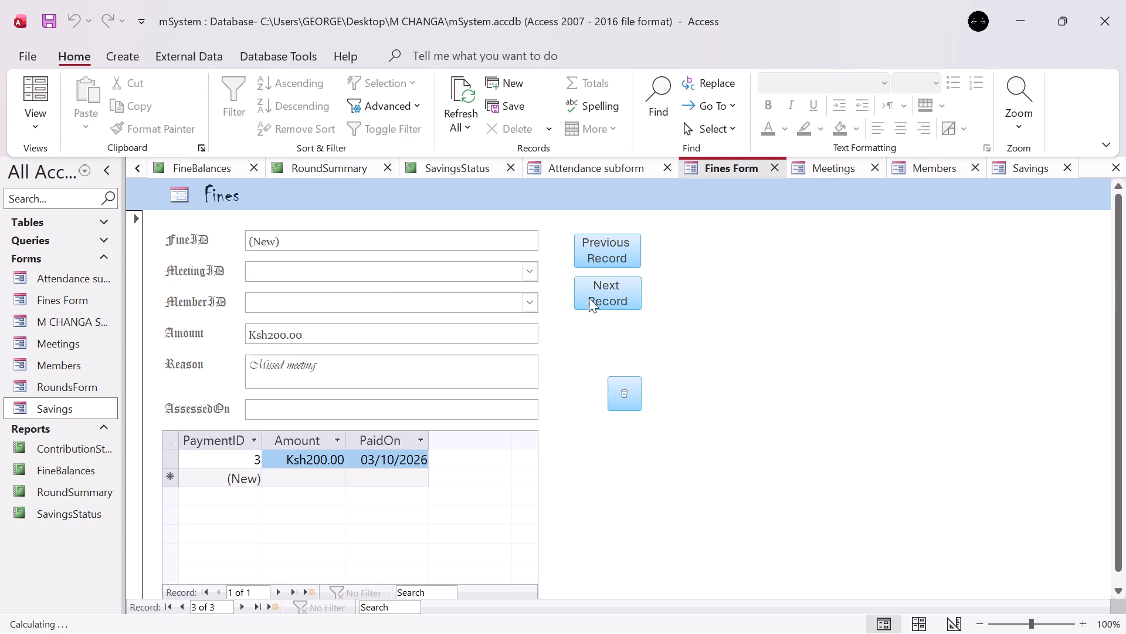
pyautogui.click(599, 259)
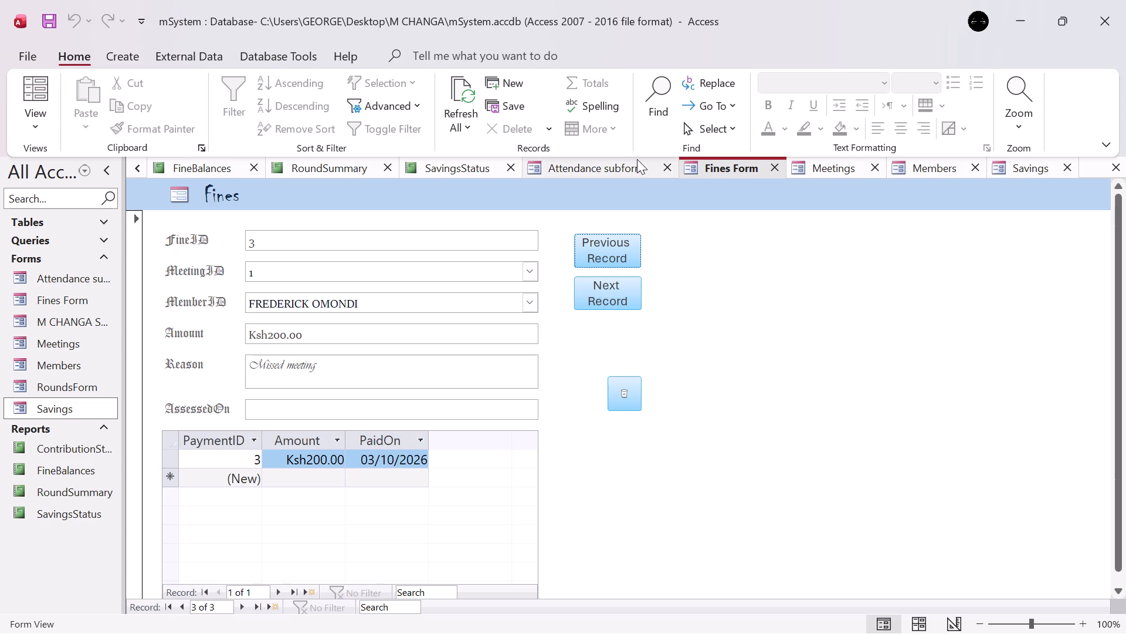
# Show the Attendance subform to examine its datasheet.
pyautogui.click(611, 166)
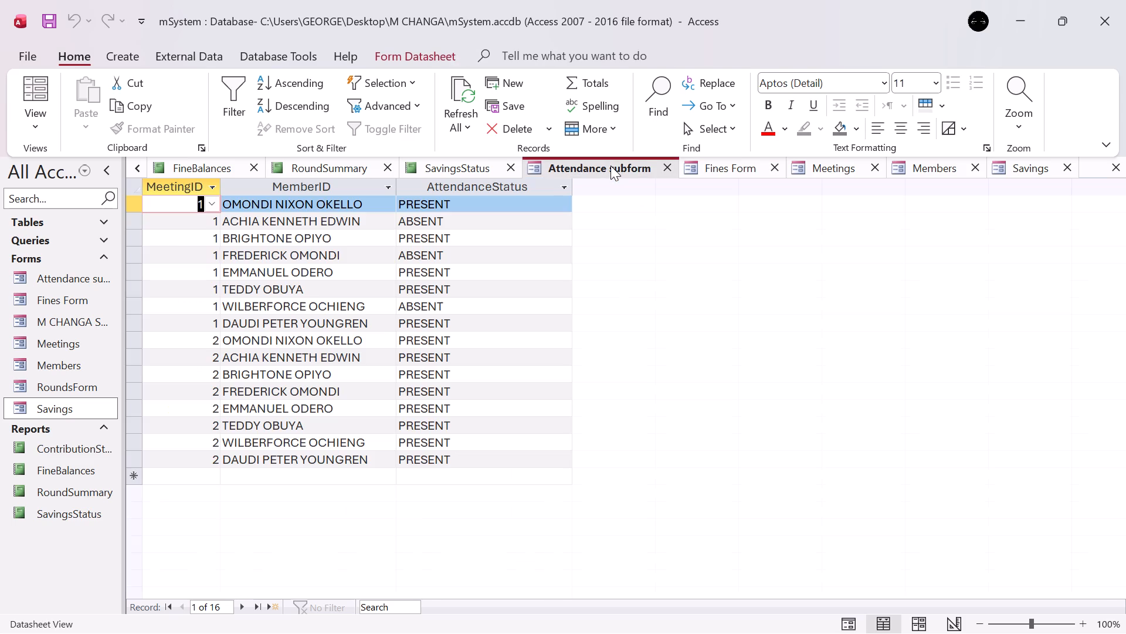
# Review the SavingsStatus and RoundSummary reports and close both of them.
pyautogui.click(460, 167)
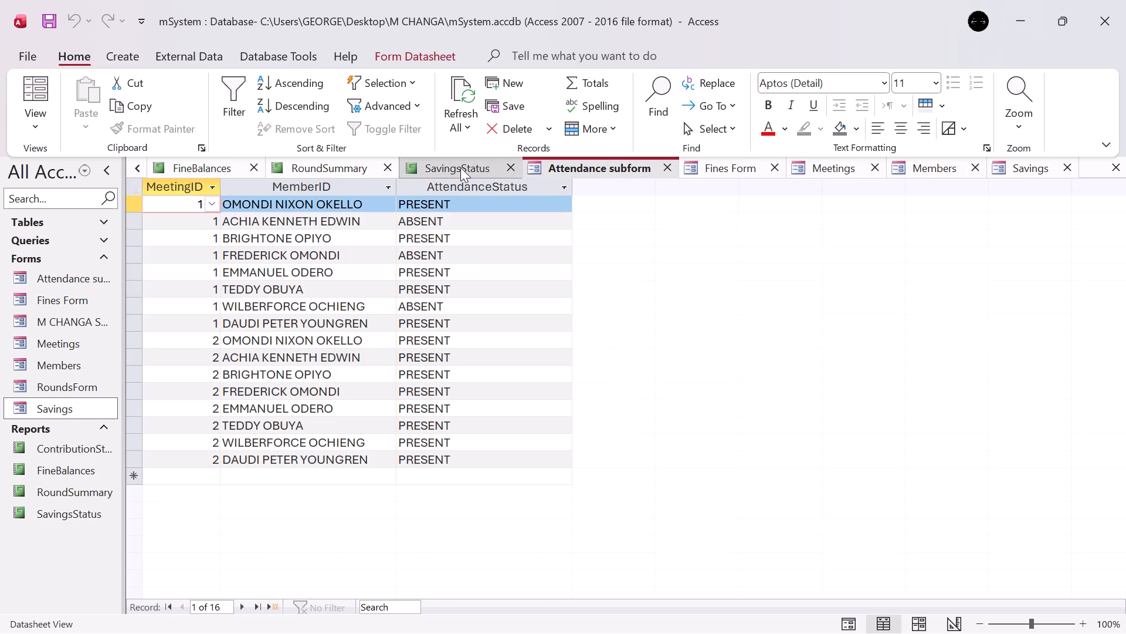
pyautogui.click(512, 164)
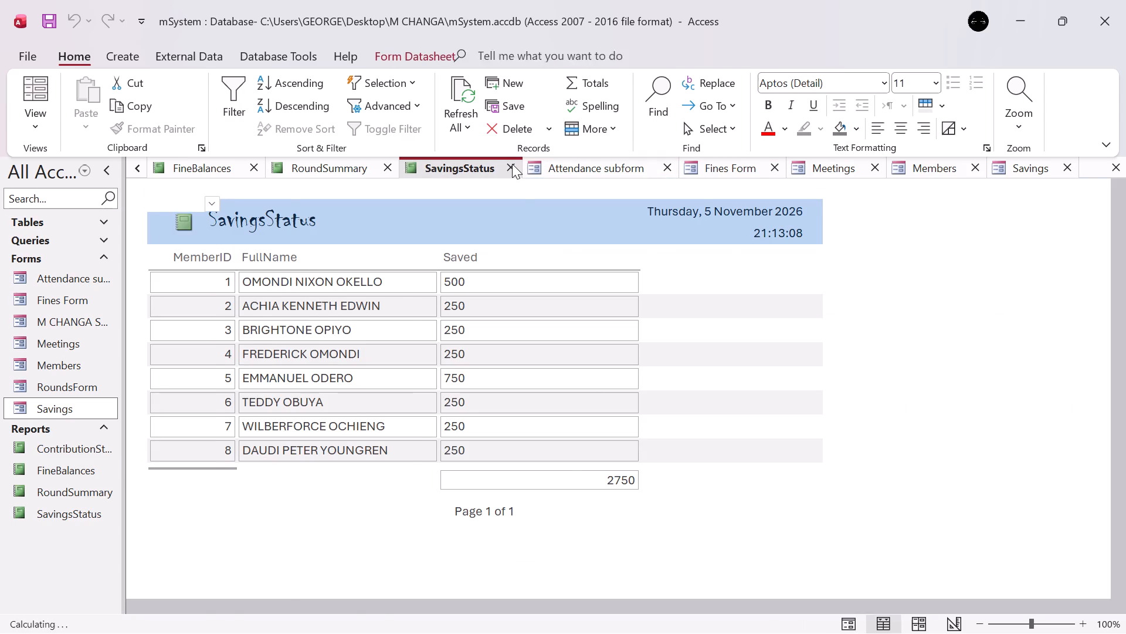
pyautogui.click(339, 168)
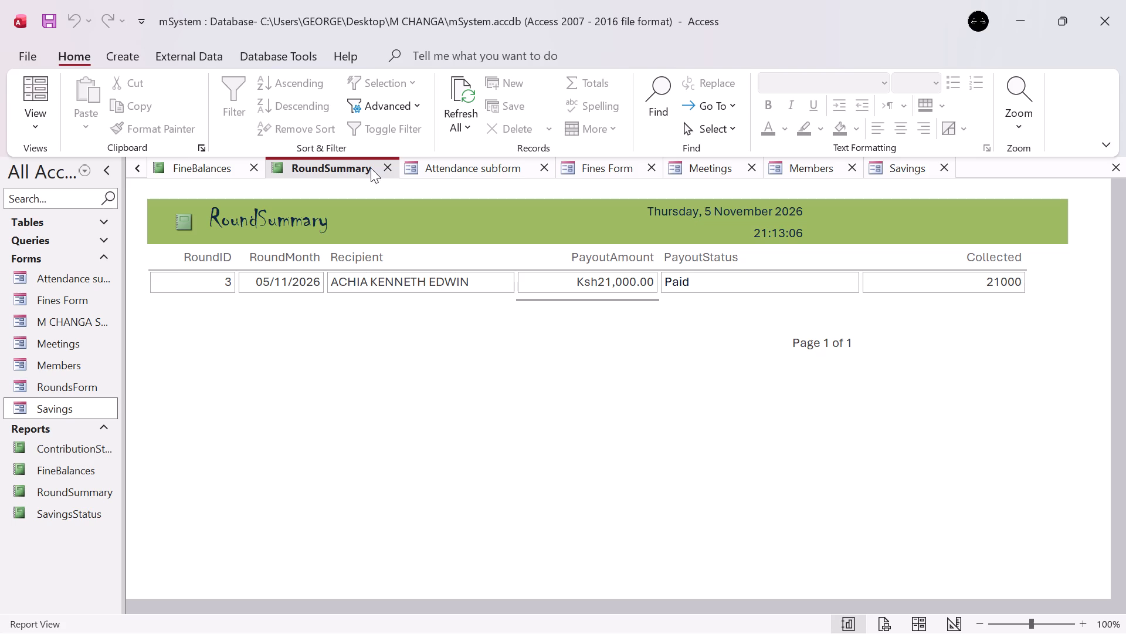
pyautogui.click(389, 166)
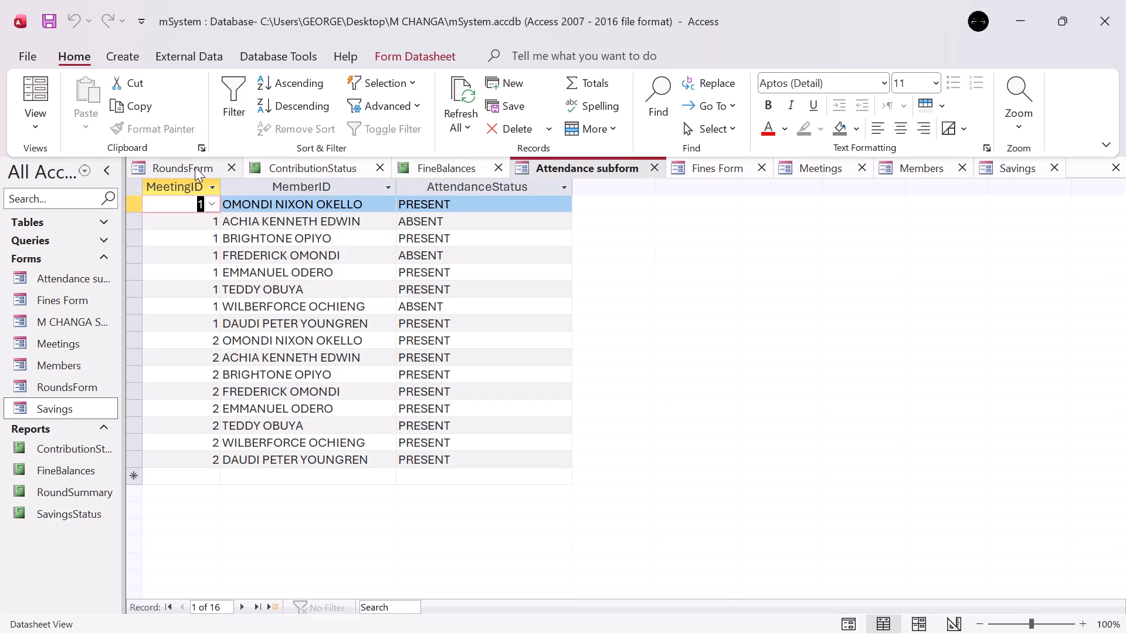
# Examine the round record on RoundsForm, including all the member contributions listed in its subform.
pyautogui.click(195, 167)
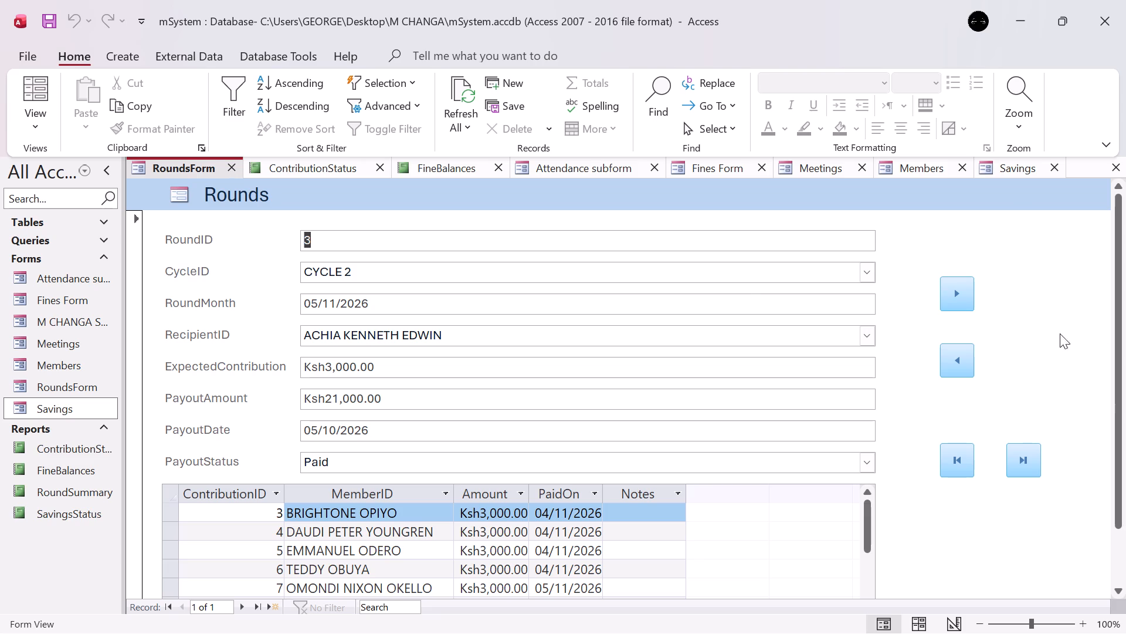
pyautogui.scroll(-3, 1023, 345)
pyautogui.scroll(9, 1023, 345)
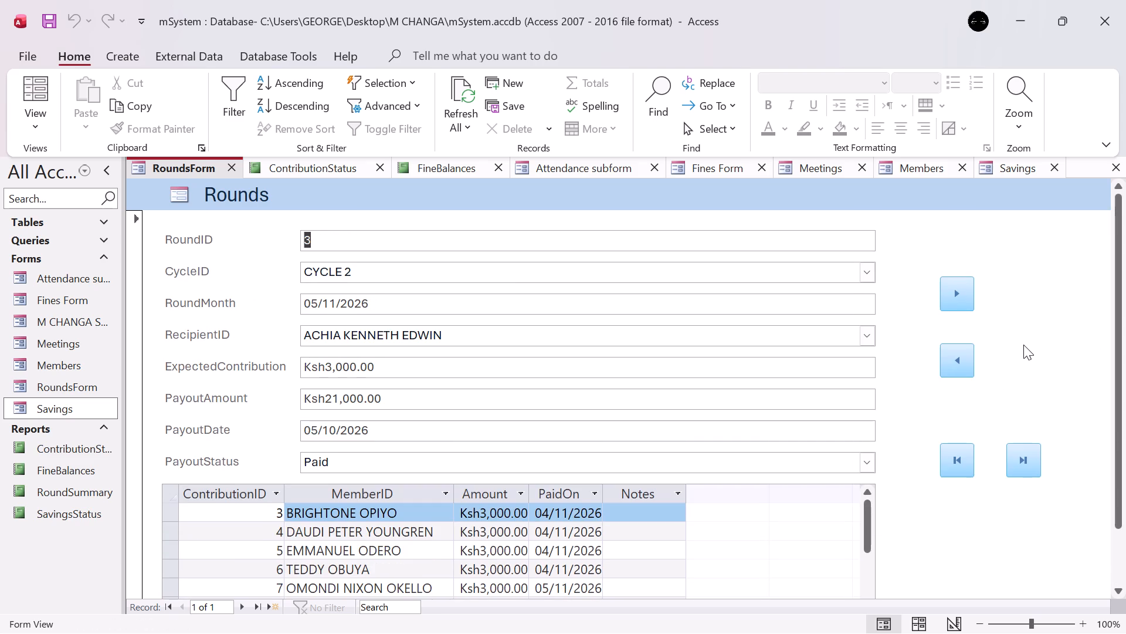
pyautogui.scroll(6, 1023, 345)
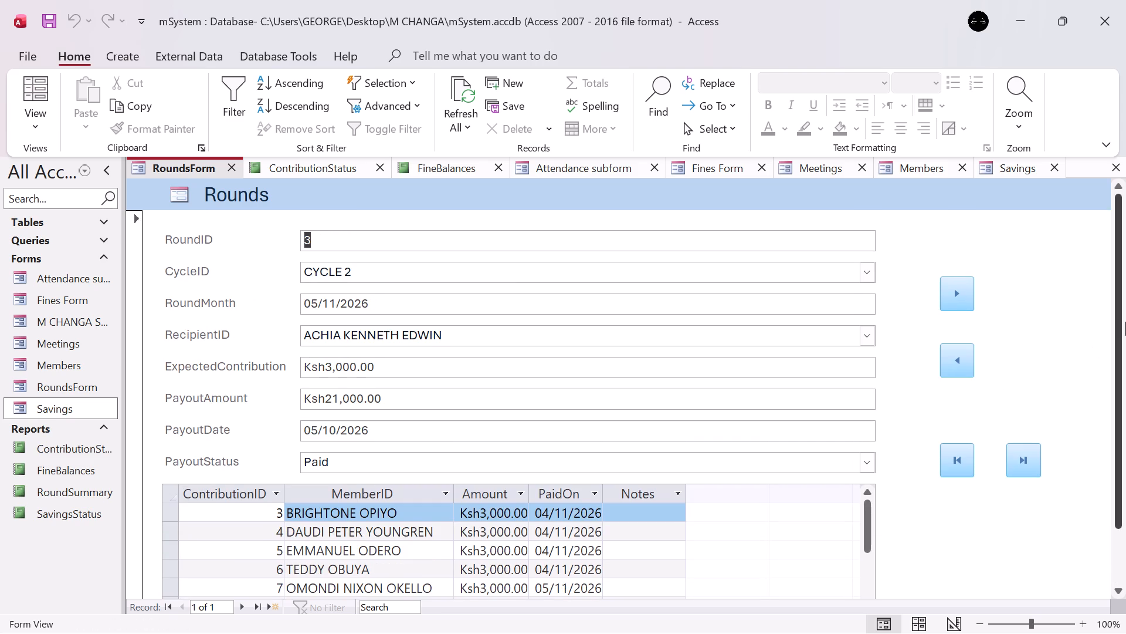
pyautogui.moveTo(1125, 322); pyautogui.dragTo(1096, 468)
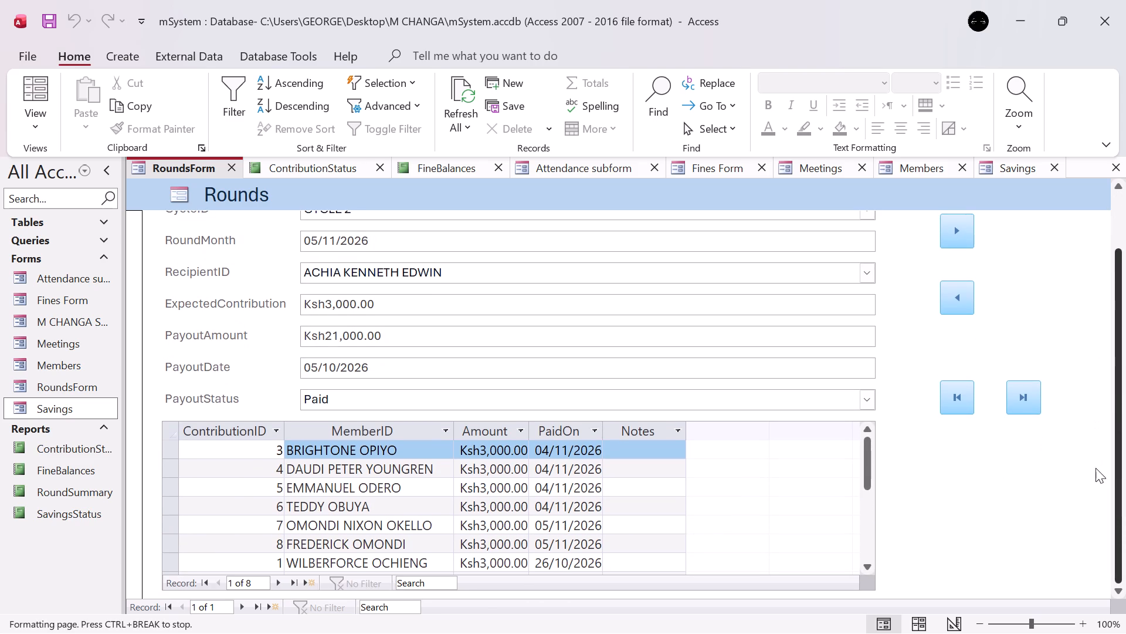
pyautogui.moveTo(1096, 468); pyautogui.dragTo(1110, 431)
pyautogui.moveTo(864, 463); pyautogui.dragTo(864, 473)
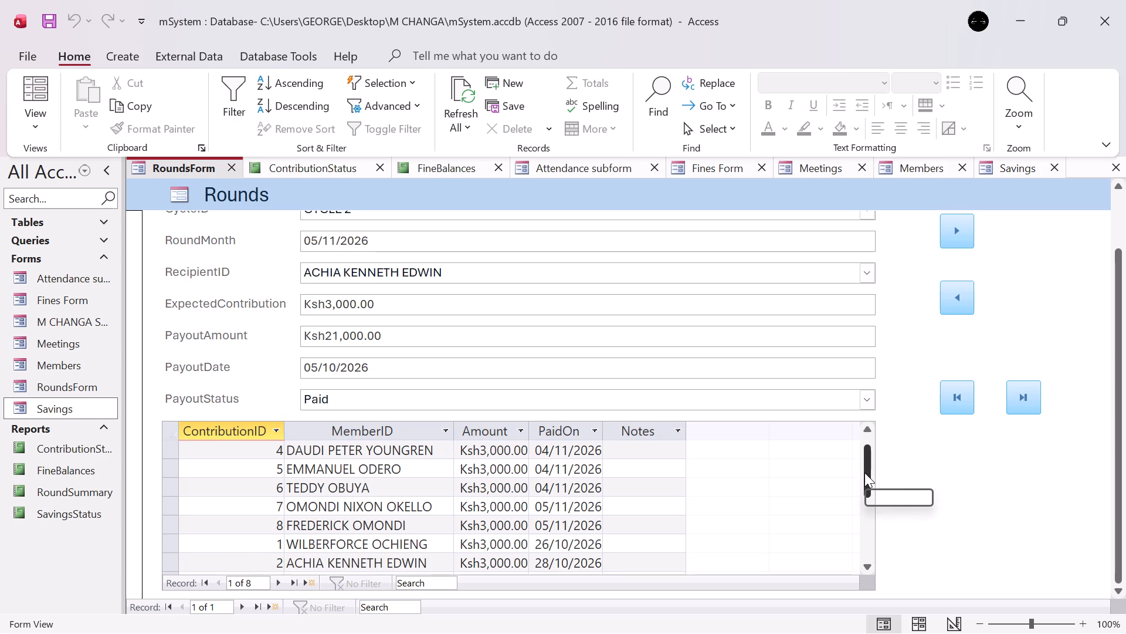
pyautogui.moveTo(864, 473); pyautogui.dragTo(864, 479)
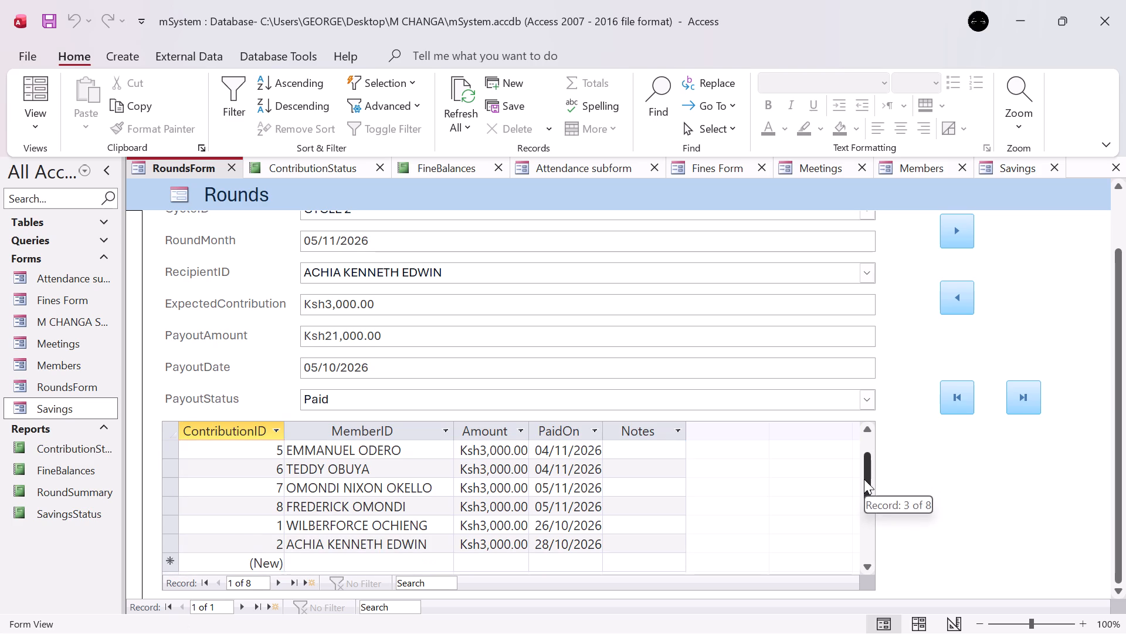
pyautogui.moveTo(864, 479); pyautogui.dragTo(871, 462)
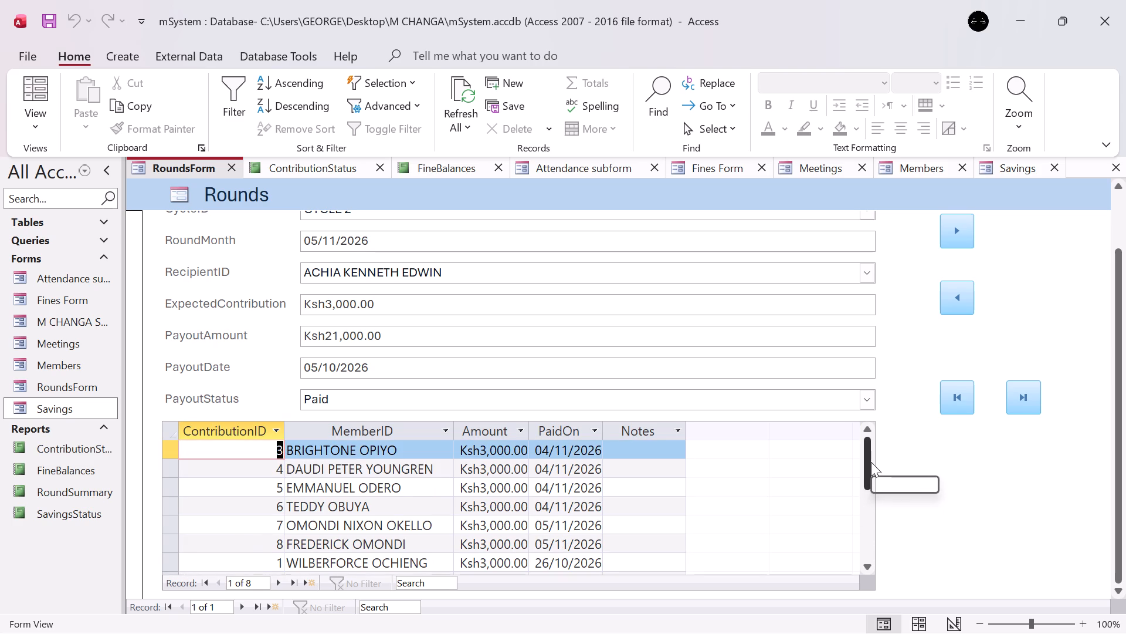
pyautogui.moveTo(871, 462); pyautogui.dragTo(869, 409)
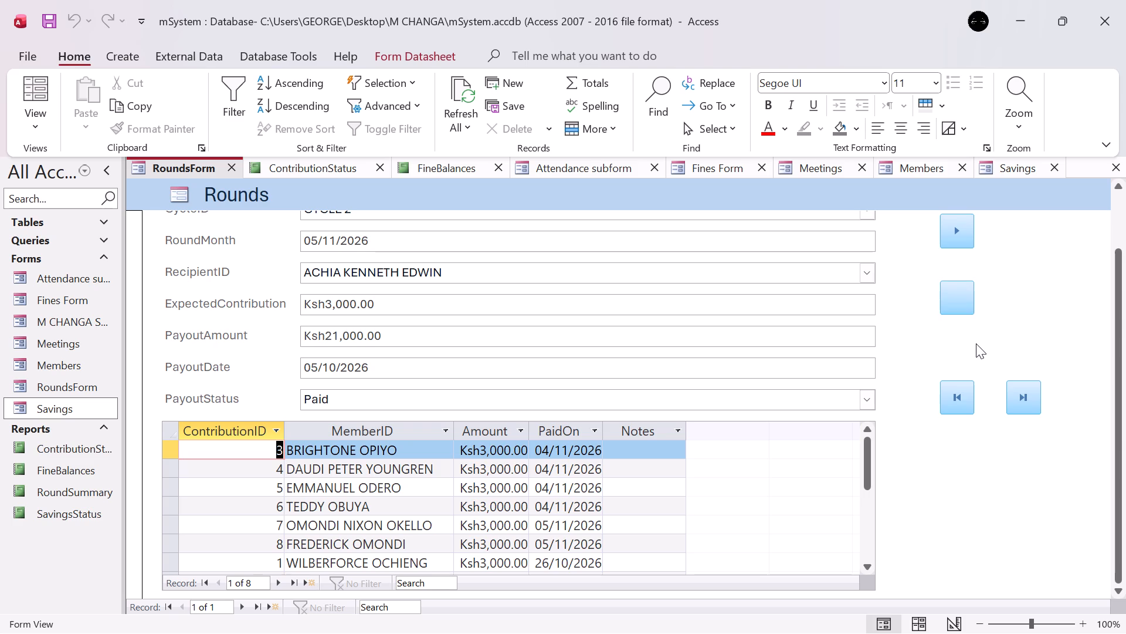
# Test the next- and previous-record buttons on RoundsForm, moving to the blank new record and back to the existing round.
pyautogui.click(962, 227)
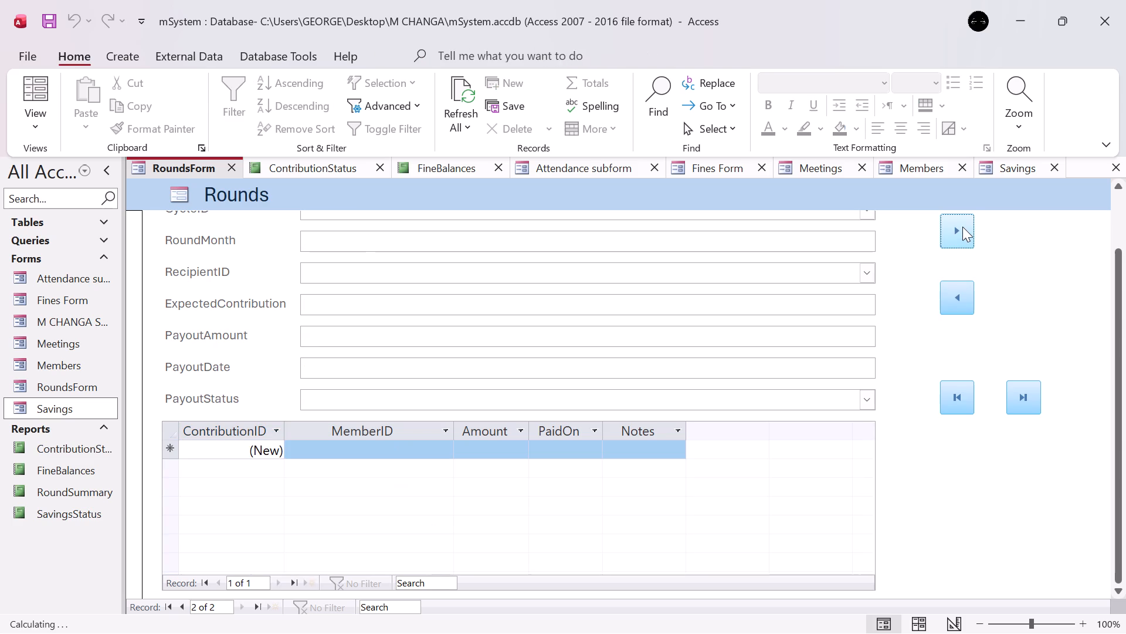
pyautogui.moveTo(1125, 310); pyautogui.dragTo(1123, 188)
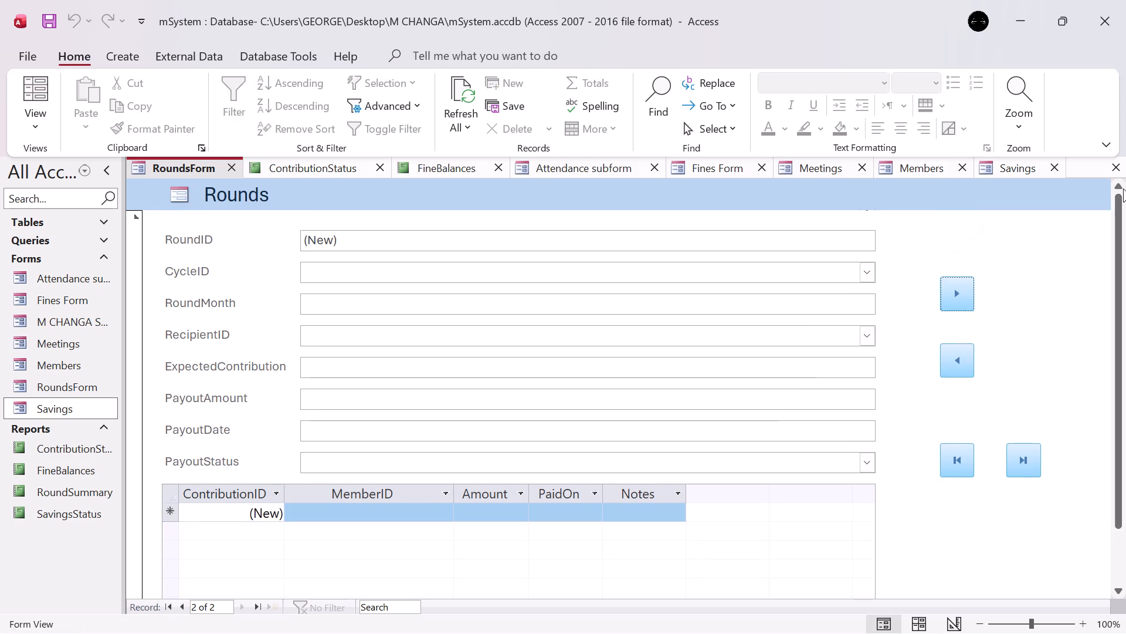
pyautogui.click(969, 362)
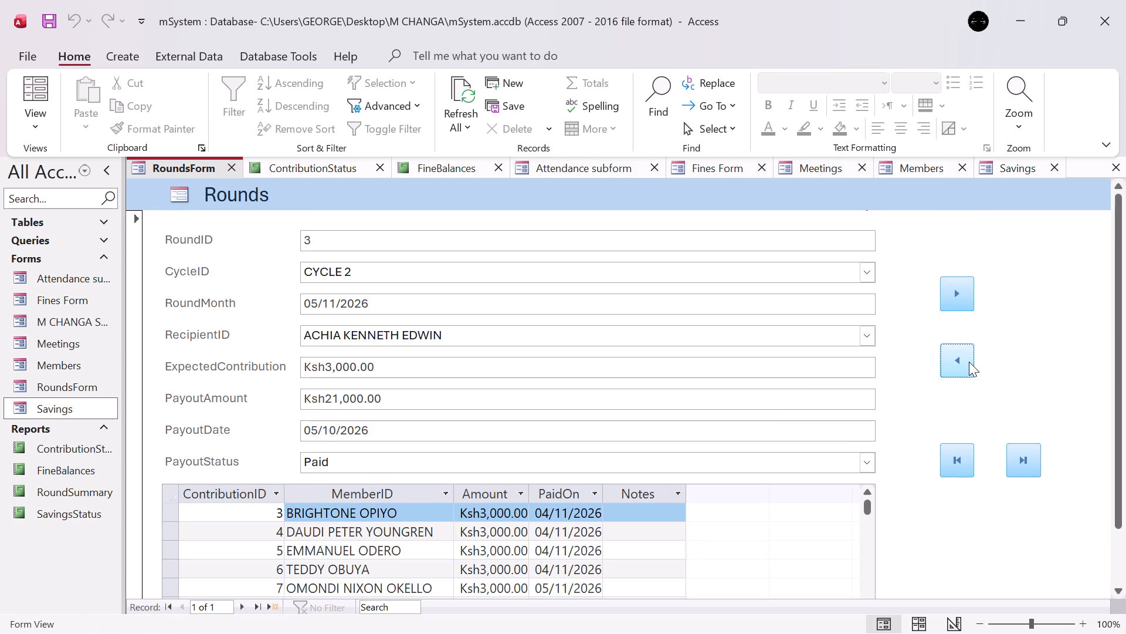
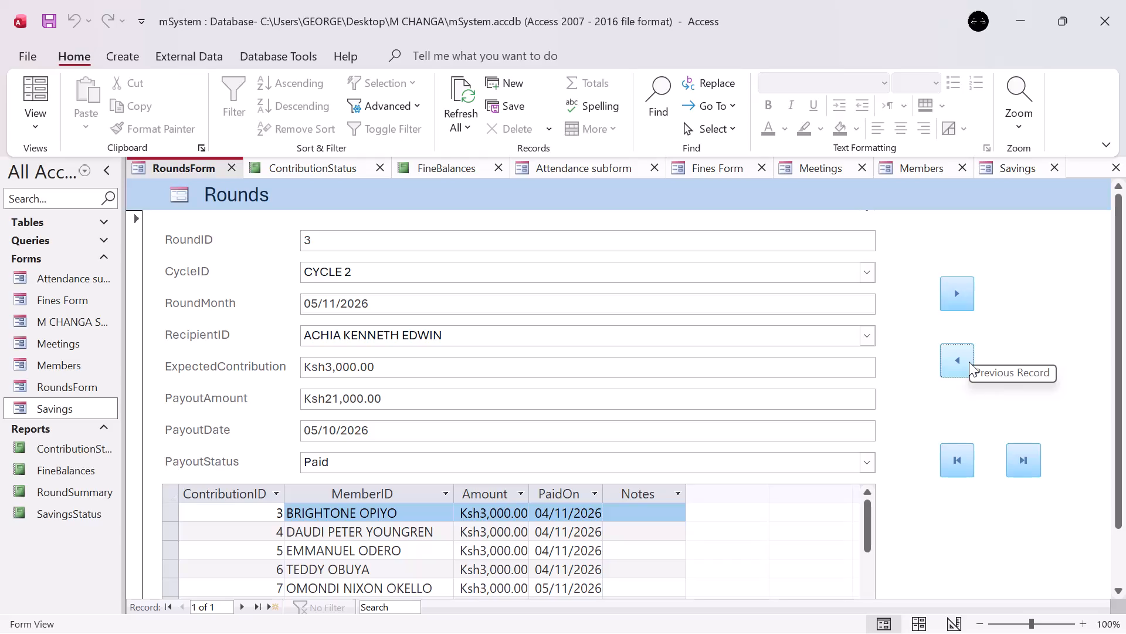
# Test next- and previous-record navigation on RoundsForm once more, moving to the blank new record and back to round 3.
pyautogui.click(951, 289)
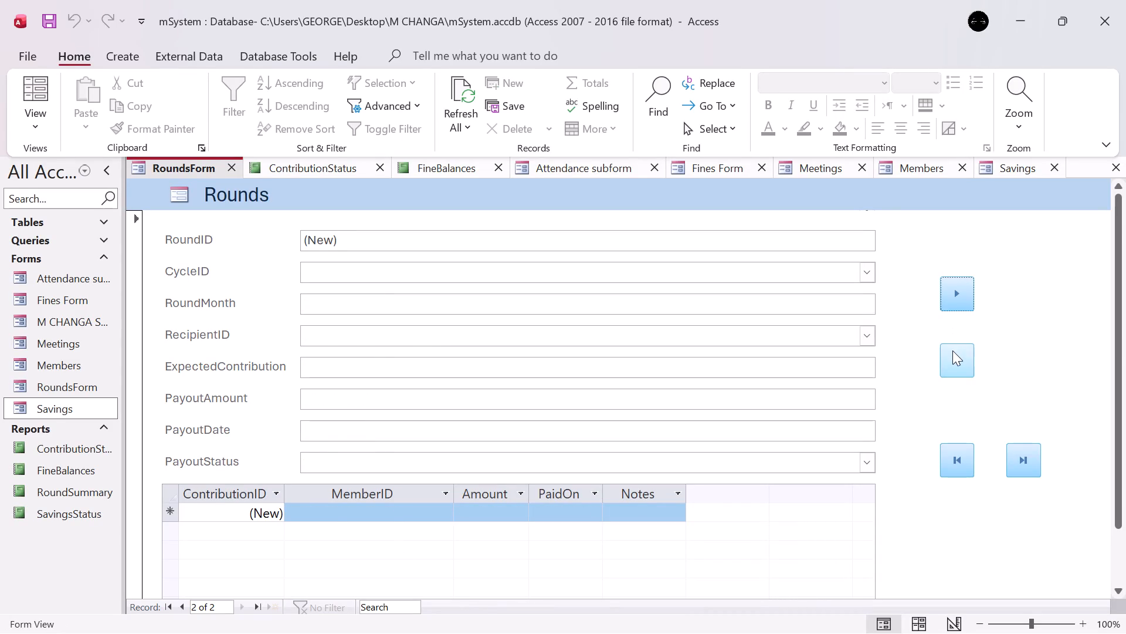
pyautogui.click(952, 350)
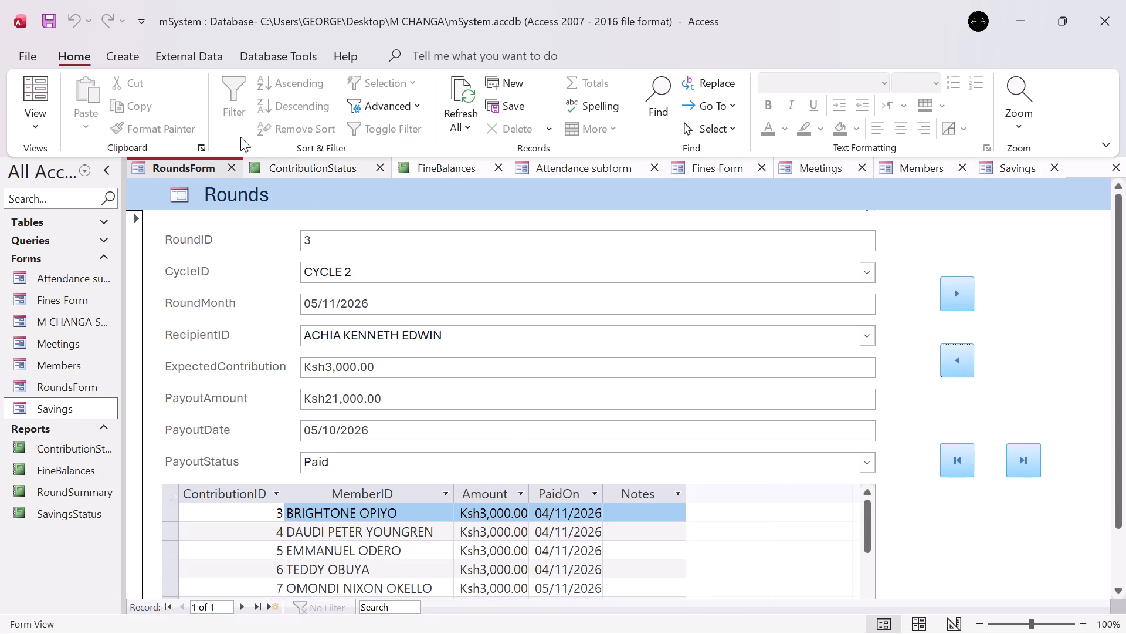
# Review the ContributionStatus and FineBalances reports and close both of them.
pyautogui.click(302, 168)
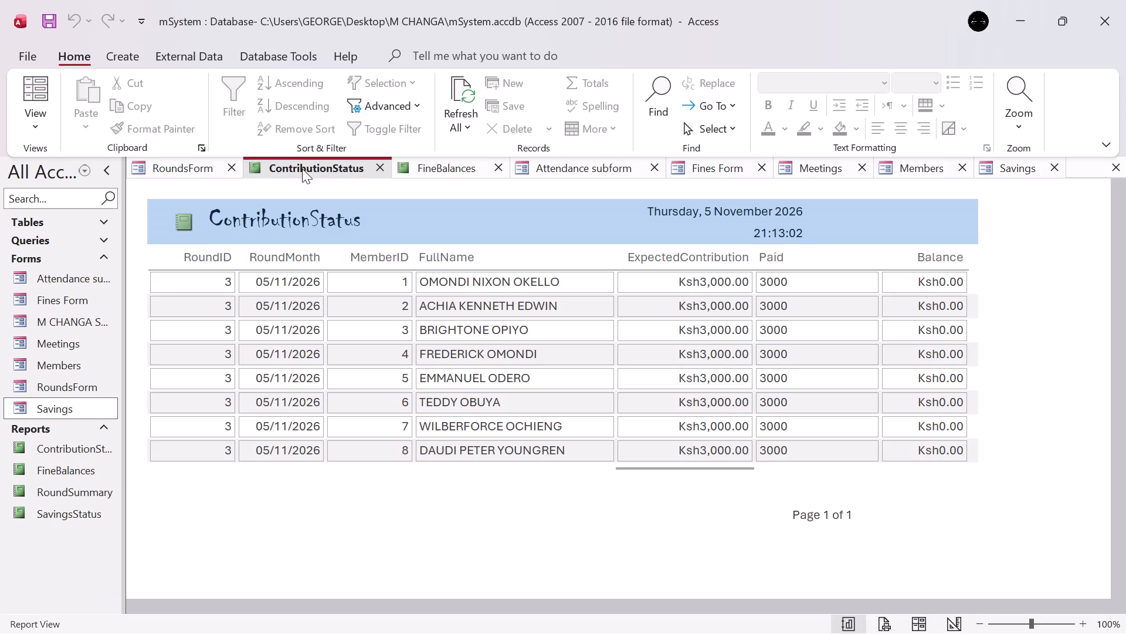
pyautogui.click(379, 168)
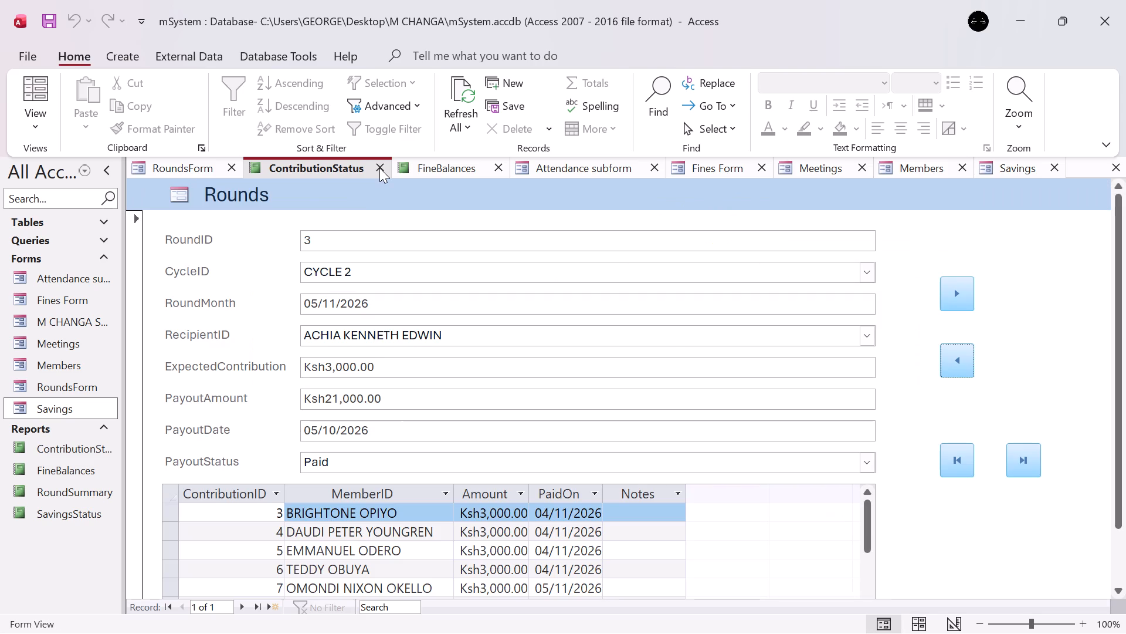
pyautogui.click(275, 158)
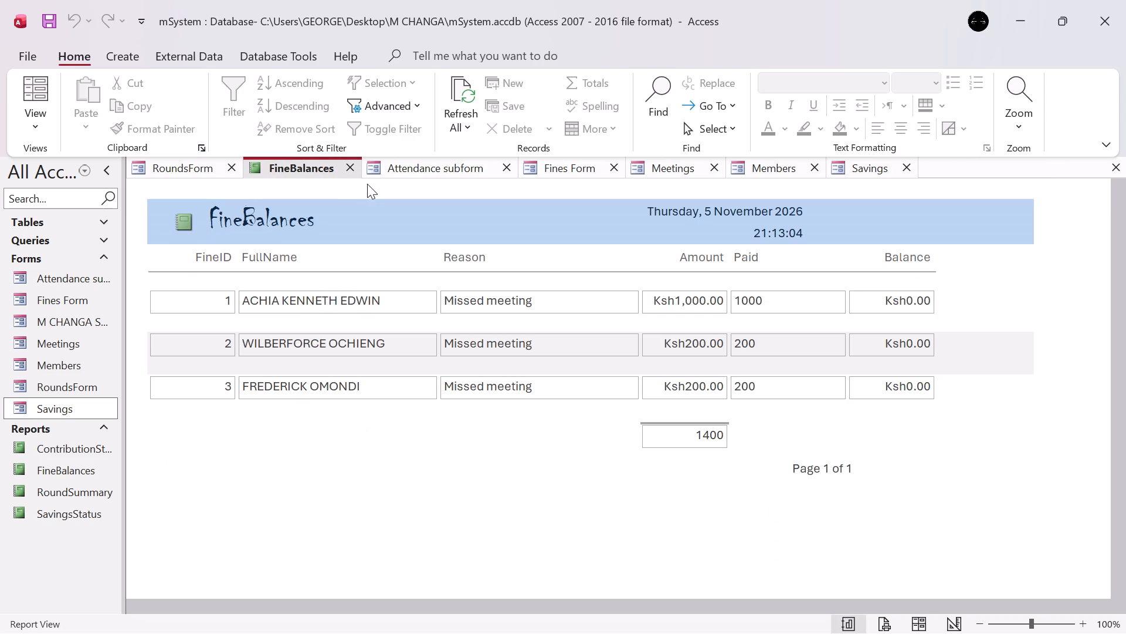
pyautogui.click(352, 167)
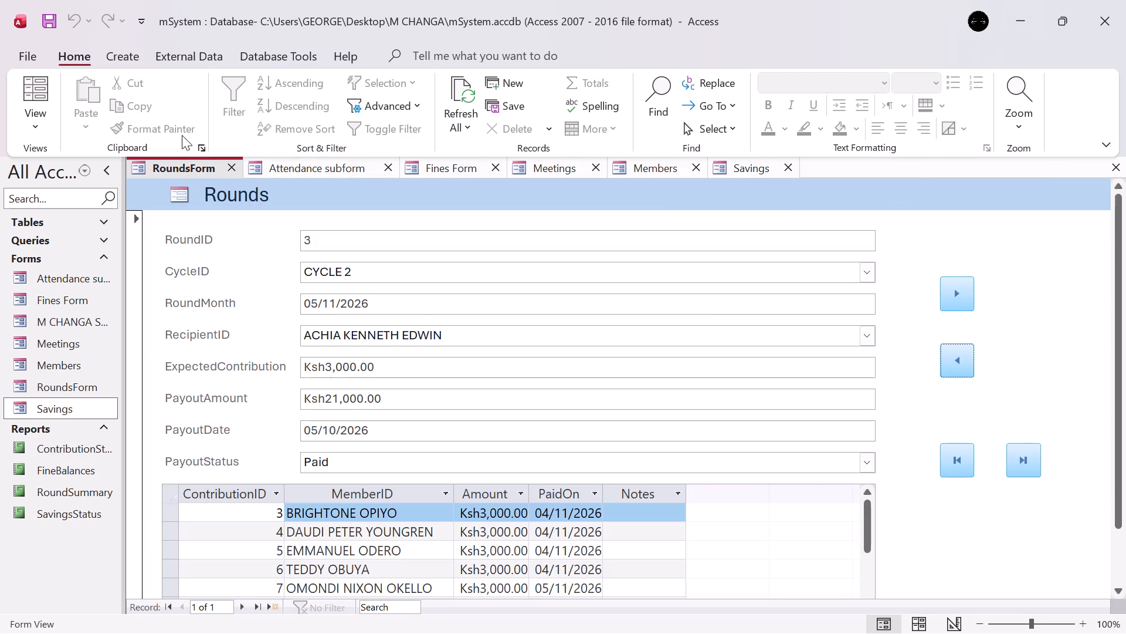
# Review the Attendance subform datasheet and close it.
pyautogui.click(304, 163)
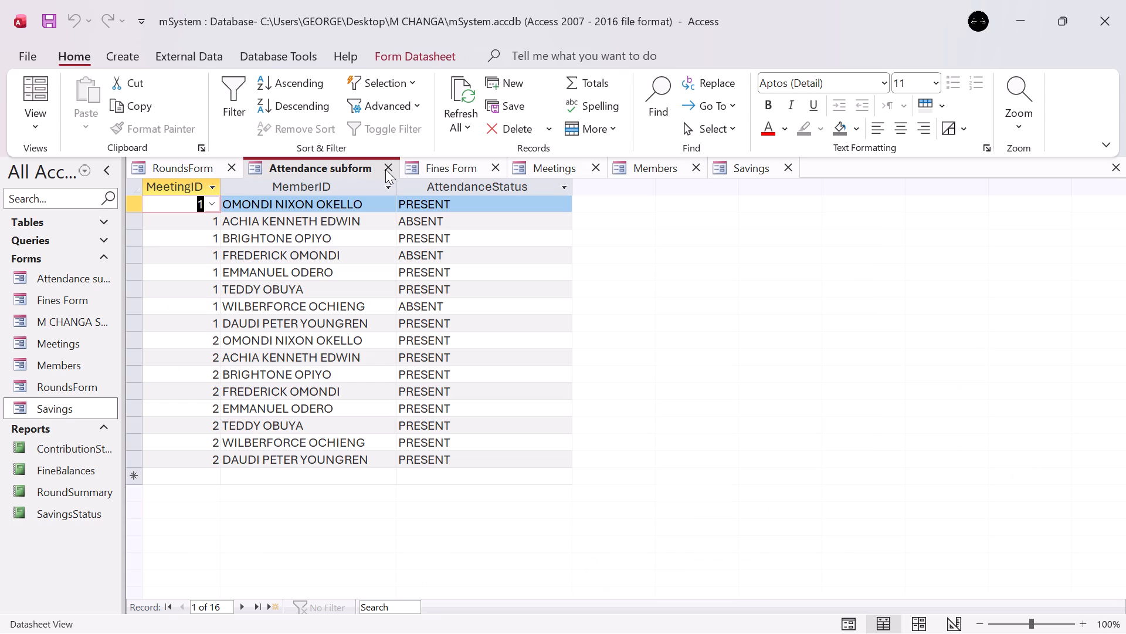
pyautogui.click(385, 169)
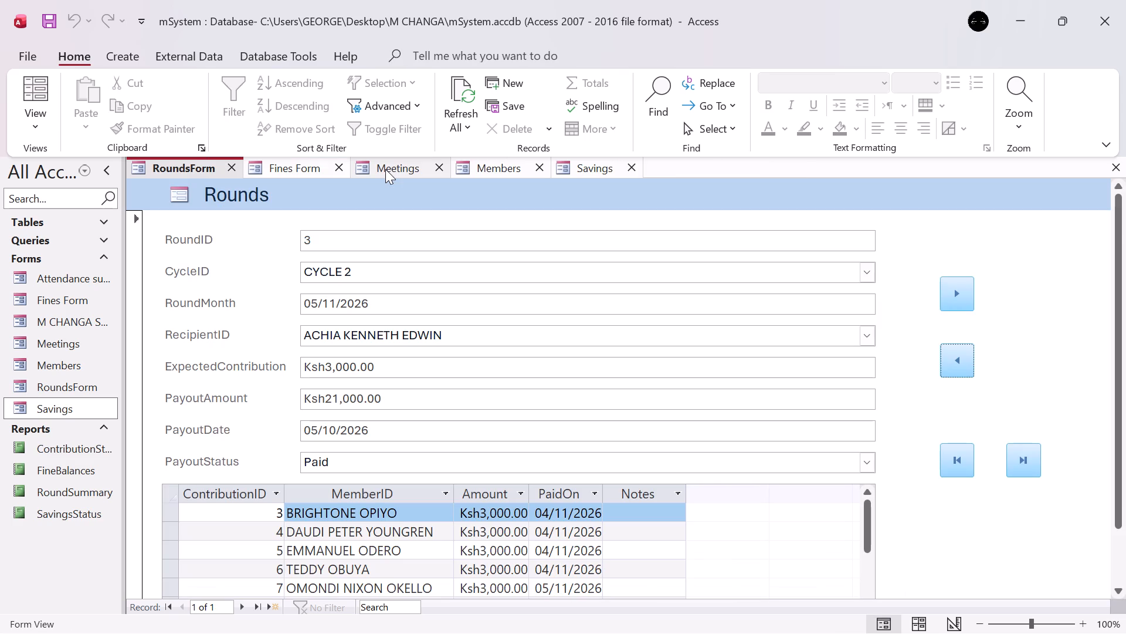
# Look over the open Fines Form and Meetings form.
pyautogui.click(290, 166)
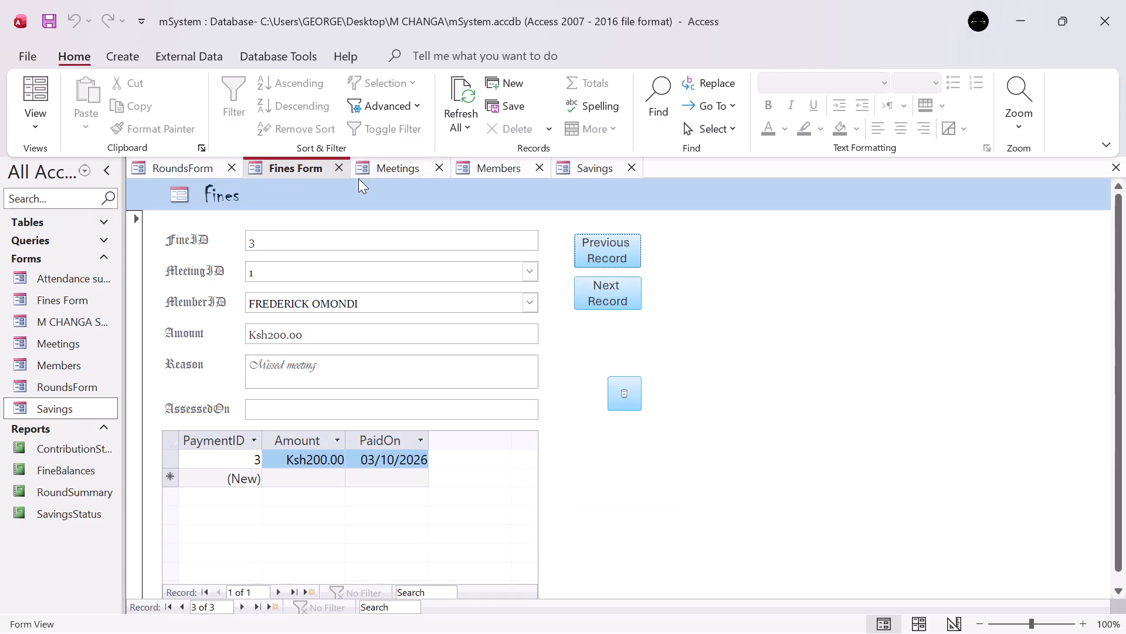
pyautogui.click(378, 167)
# Test previous-record navigation on the Members form by going back two records from the blank new record.
pyautogui.click(491, 167)
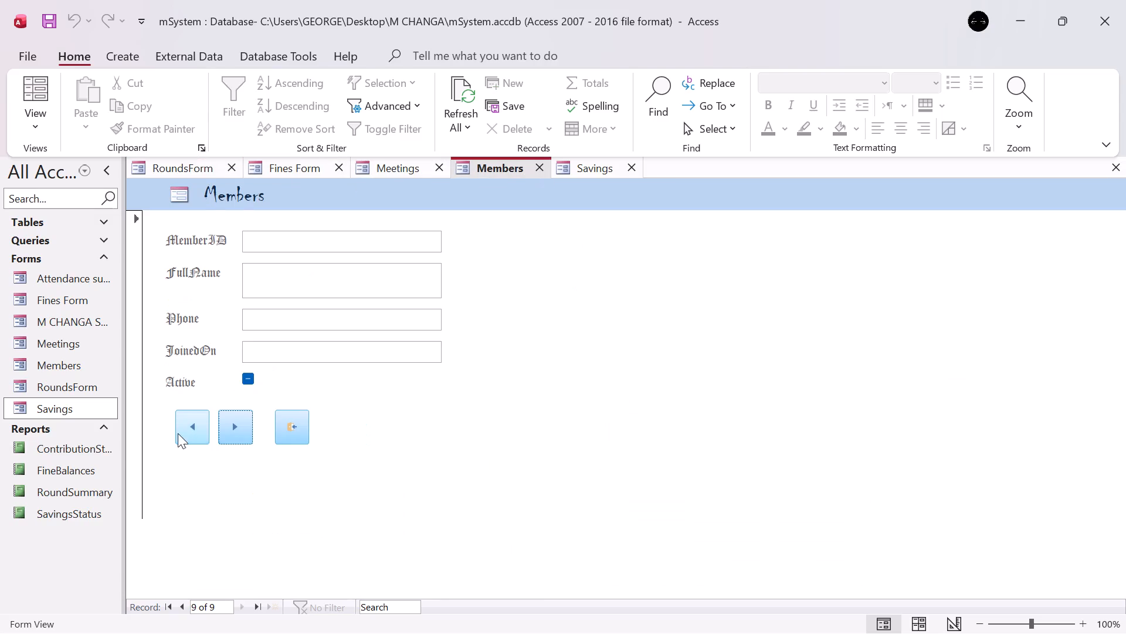
pyautogui.click(181, 429)
pyautogui.click(181, 429)
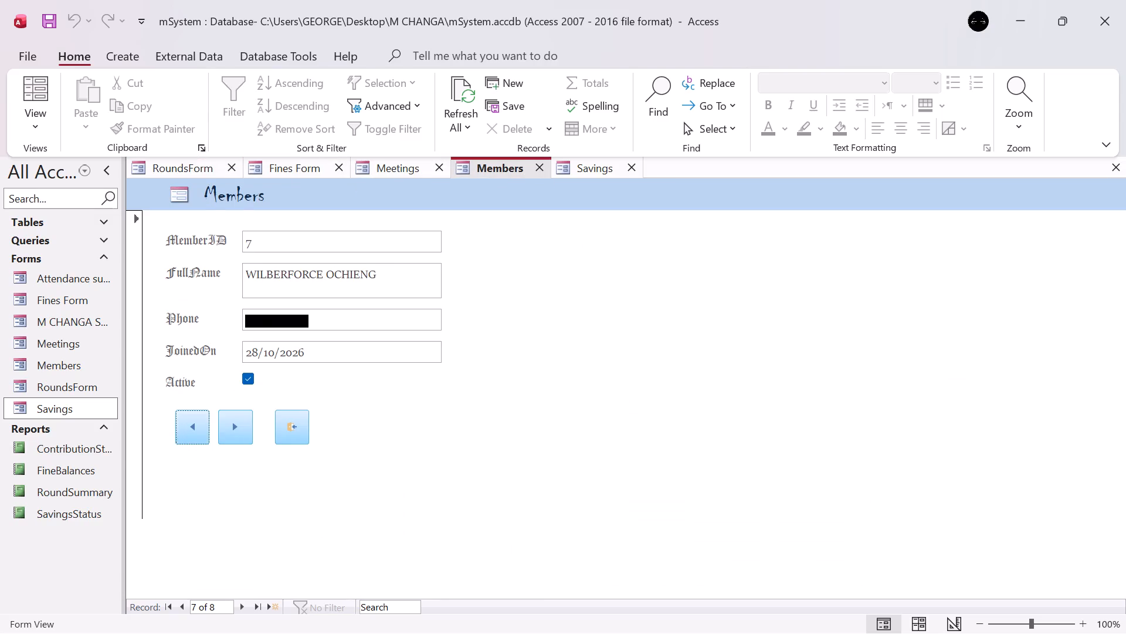
# Test next-record navigation on the Savings form by advancing twice from the last saved record, and dismiss the resulting message.
pyautogui.click(597, 157)
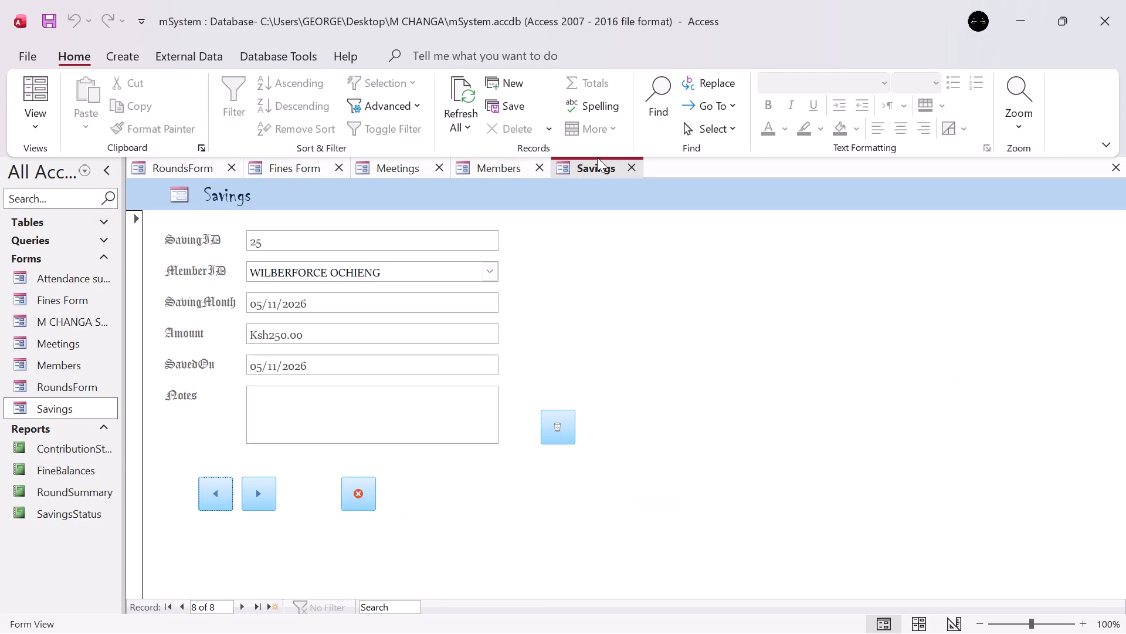
pyautogui.click(249, 498)
pyautogui.click(249, 498)
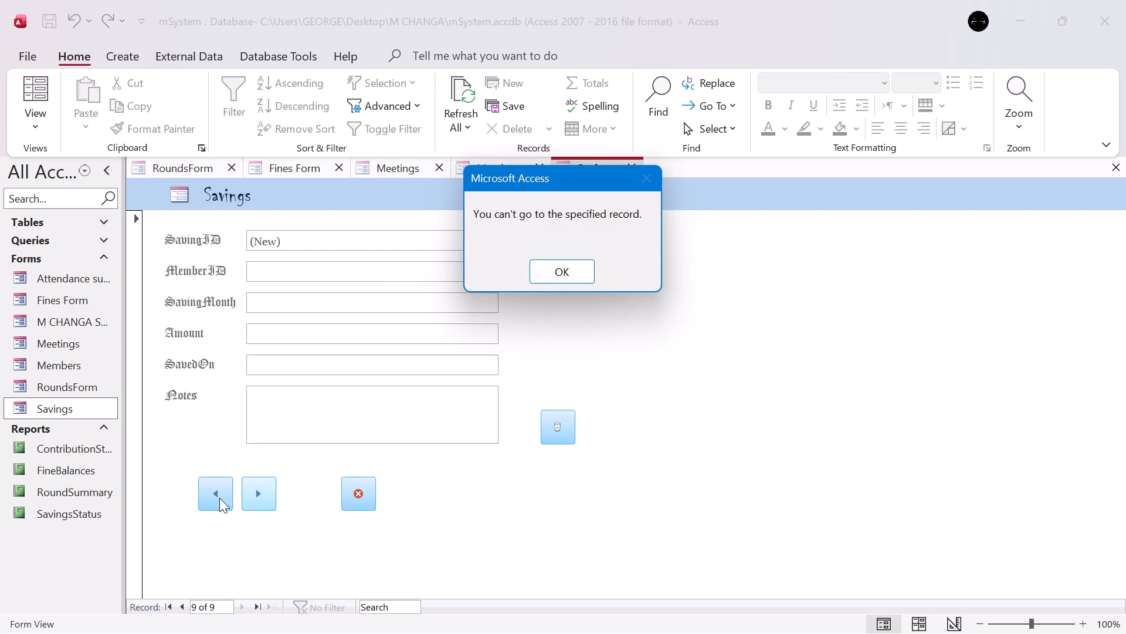
pyautogui.click(569, 265)
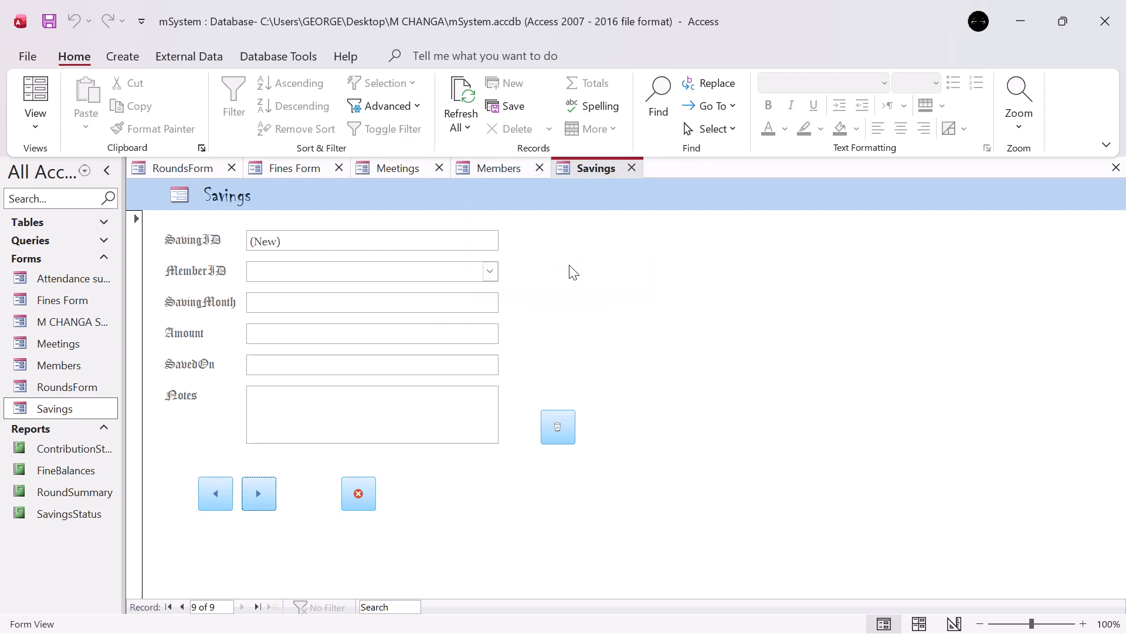
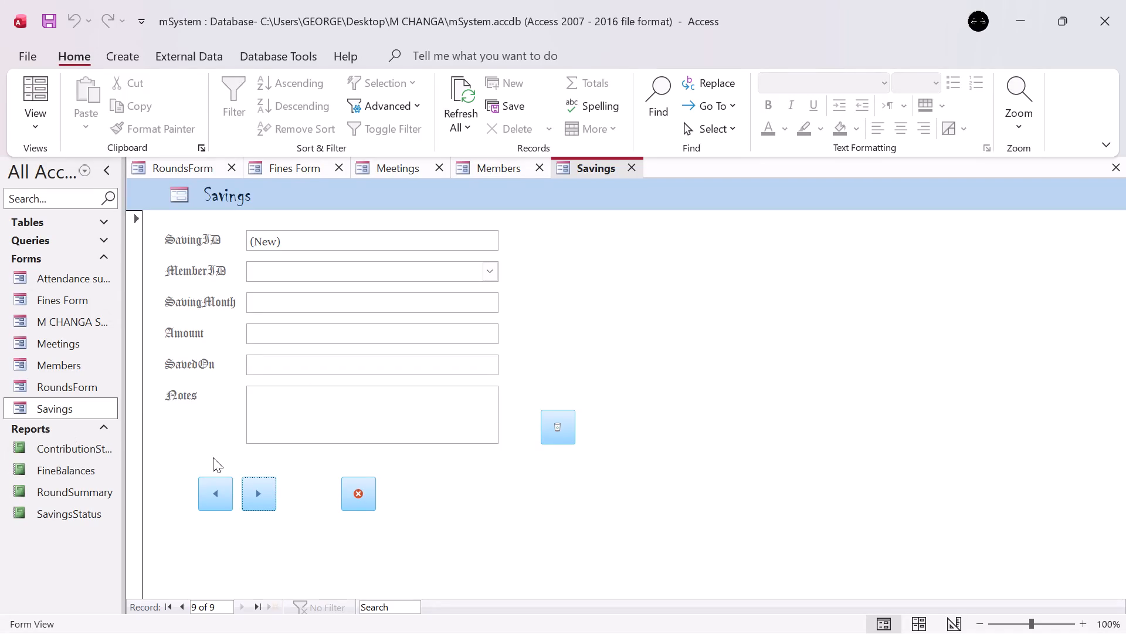
# Test the previous-record and next-record buttons on the Savings form by moving back and forth around the last saved record.
pyautogui.click(206, 491)
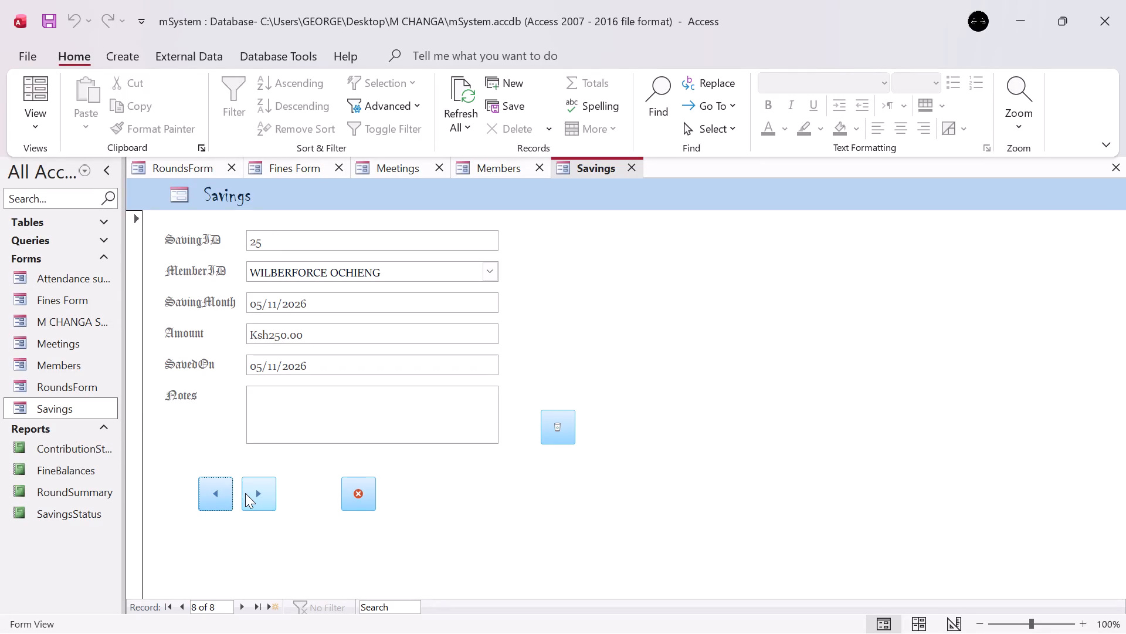
pyautogui.click(259, 495)
pyautogui.click(221, 500)
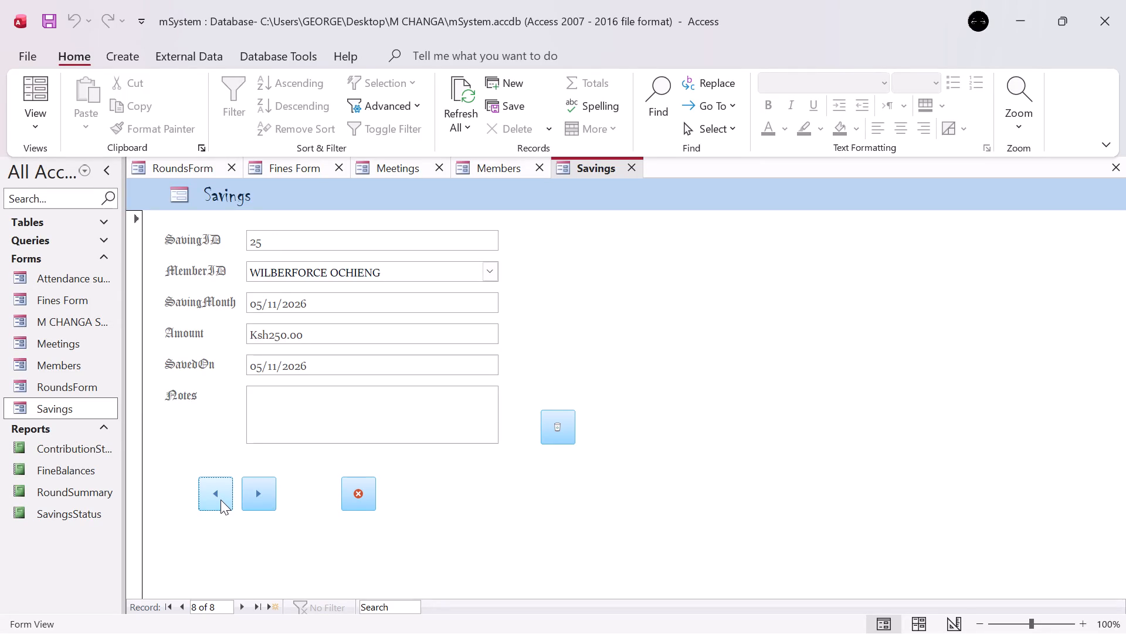
pyautogui.click(221, 500)
pyautogui.click(253, 502)
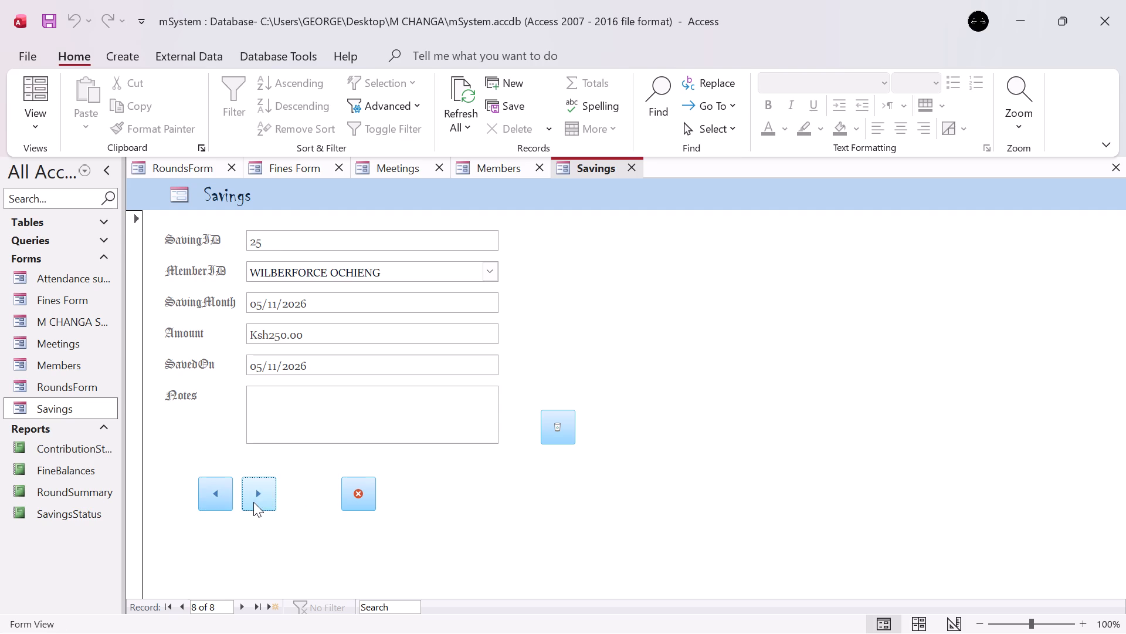
pyautogui.click(253, 502)
pyautogui.click(219, 501)
# Look over the RoundsForm, including its contributions subform and navigation buttons, and the Fines Form.
pyautogui.click(89, 387)
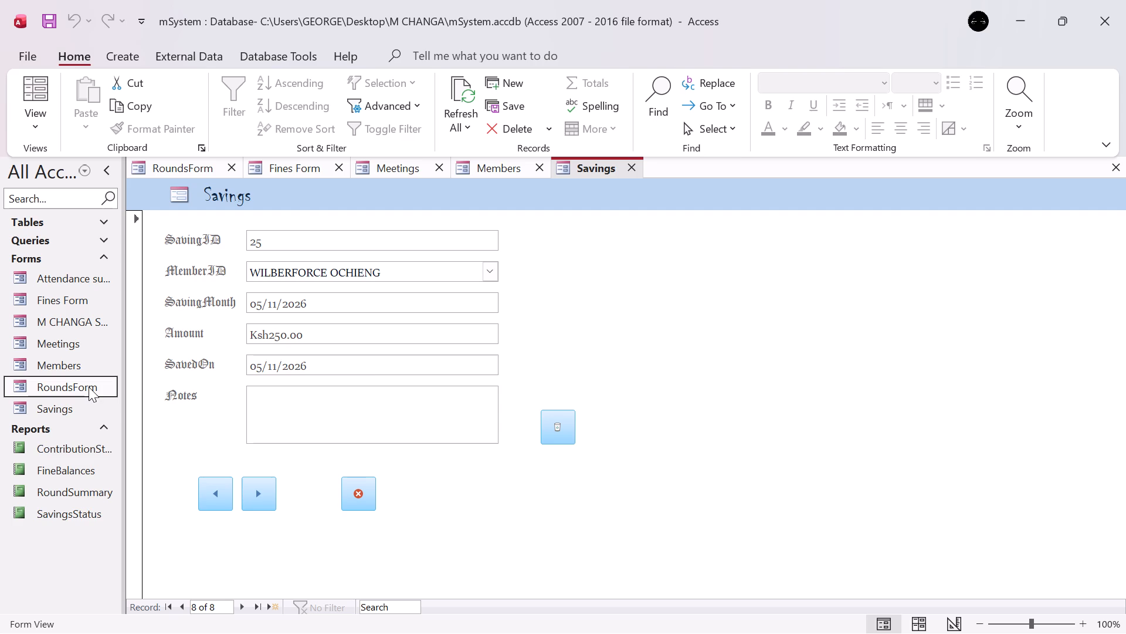
pyautogui.click(89, 387)
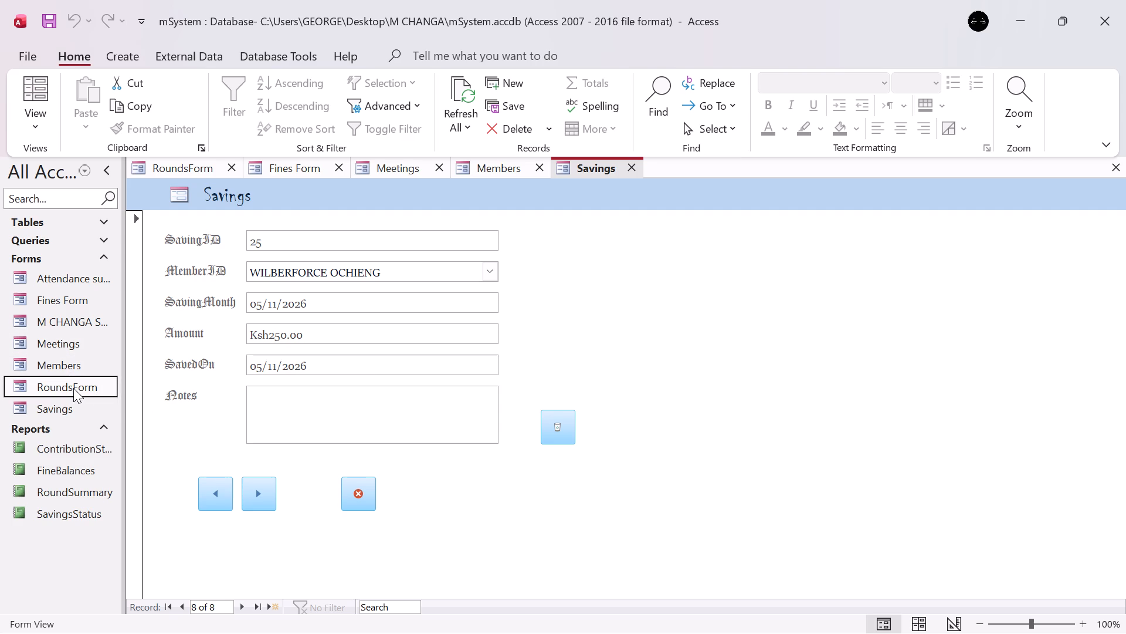
pyautogui.doubleClick(73, 388)
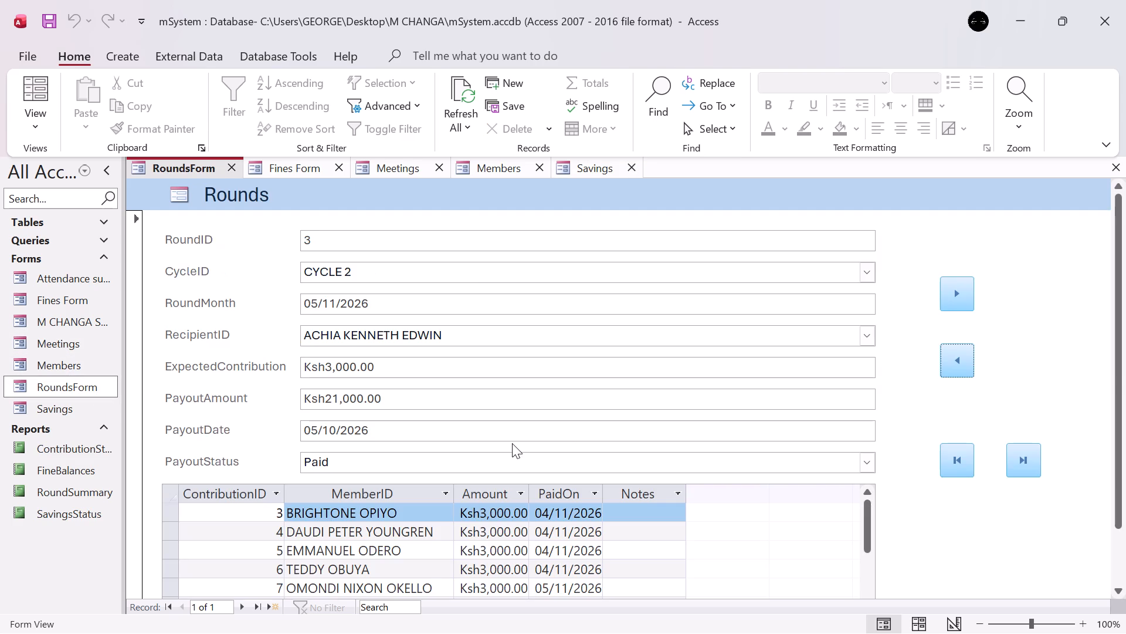
pyautogui.scroll(-2, 580, 422)
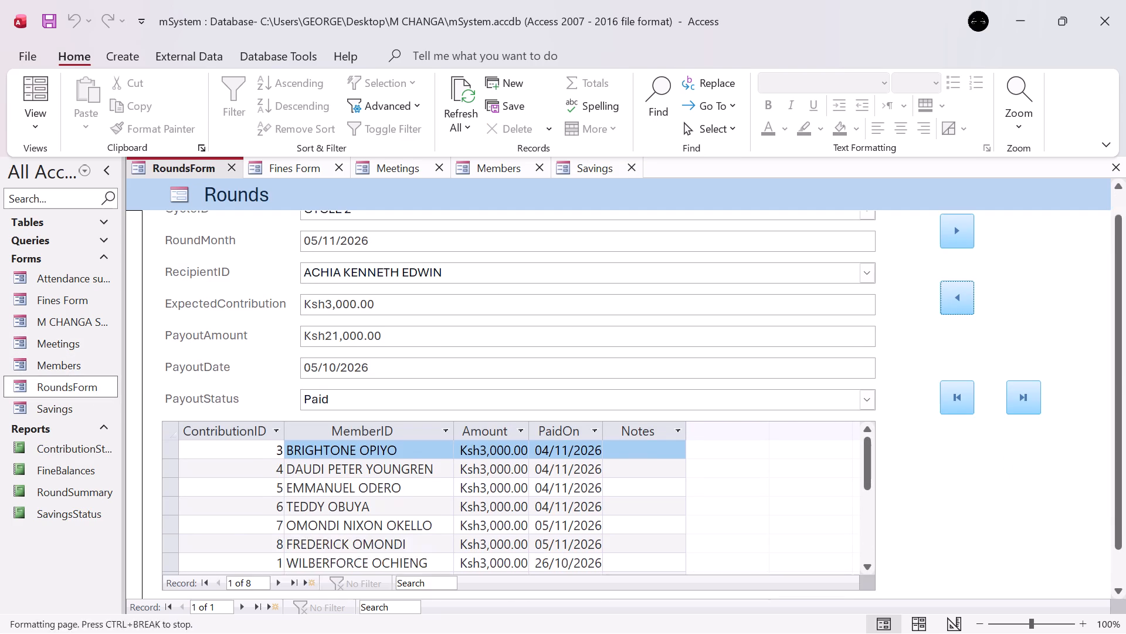
pyautogui.scroll(-1, 580, 422)
pyautogui.scroll(18, 580, 422)
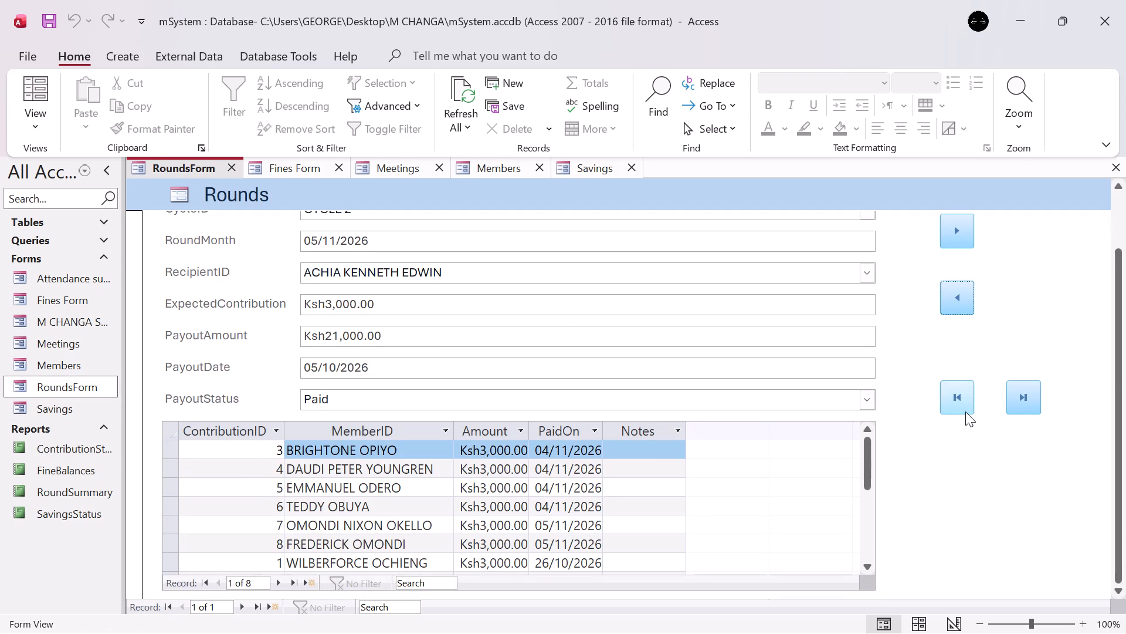
pyautogui.click(288, 156)
pyautogui.click(288, 176)
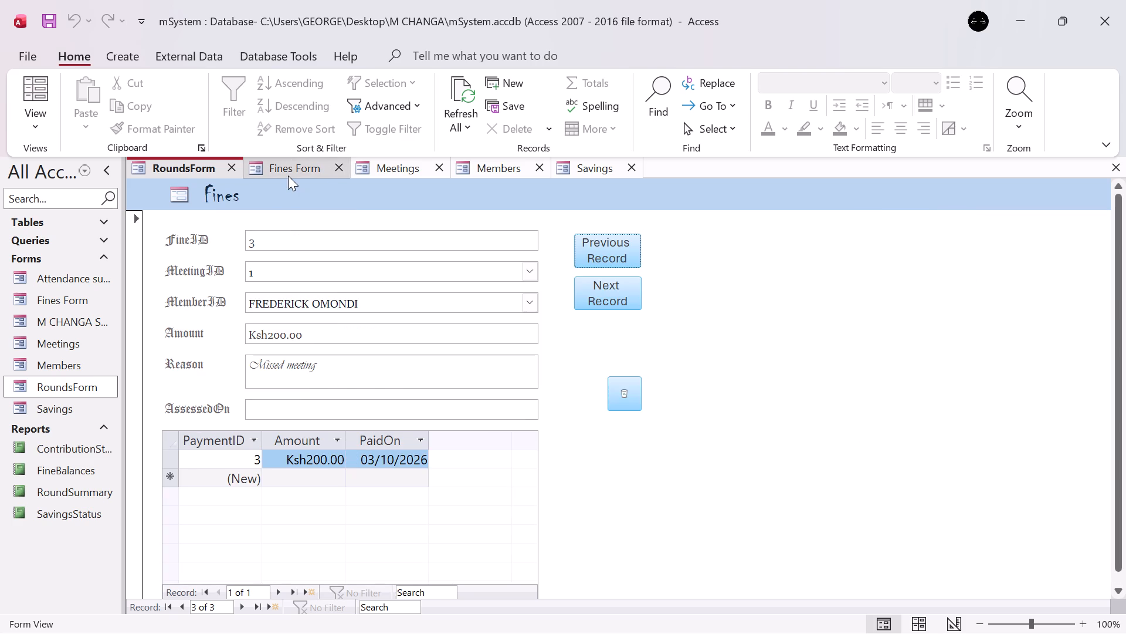
# In the Meetings form's Design View, add a Go To Last Record picture button beyond the existing navigation buttons, keeping the default button name.
pyautogui.click(381, 165)
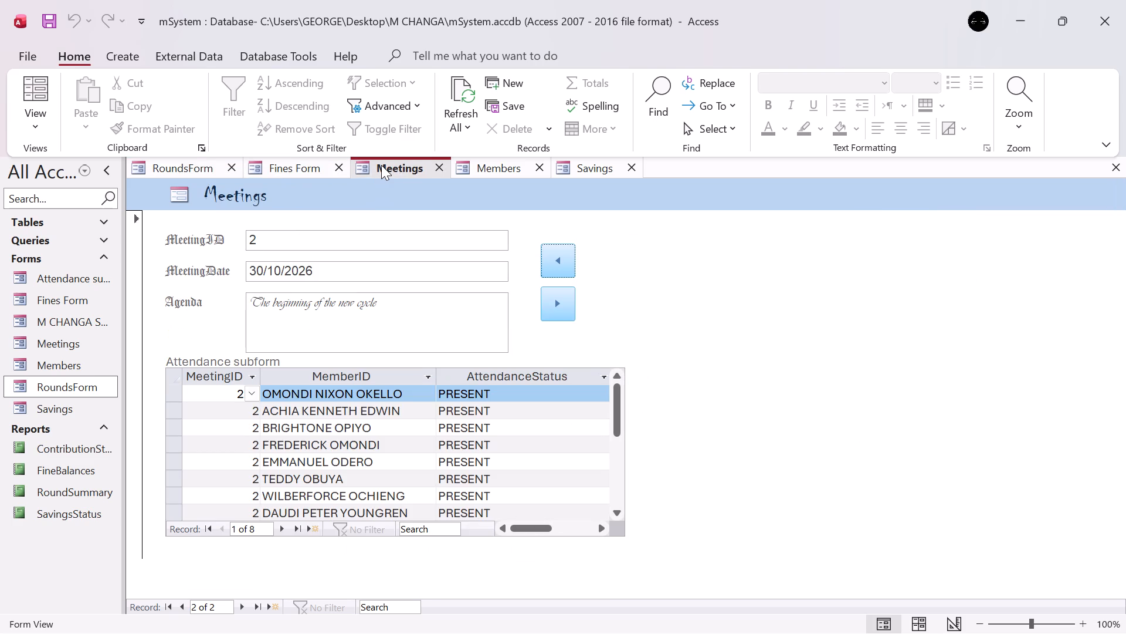
pyautogui.click(36, 123)
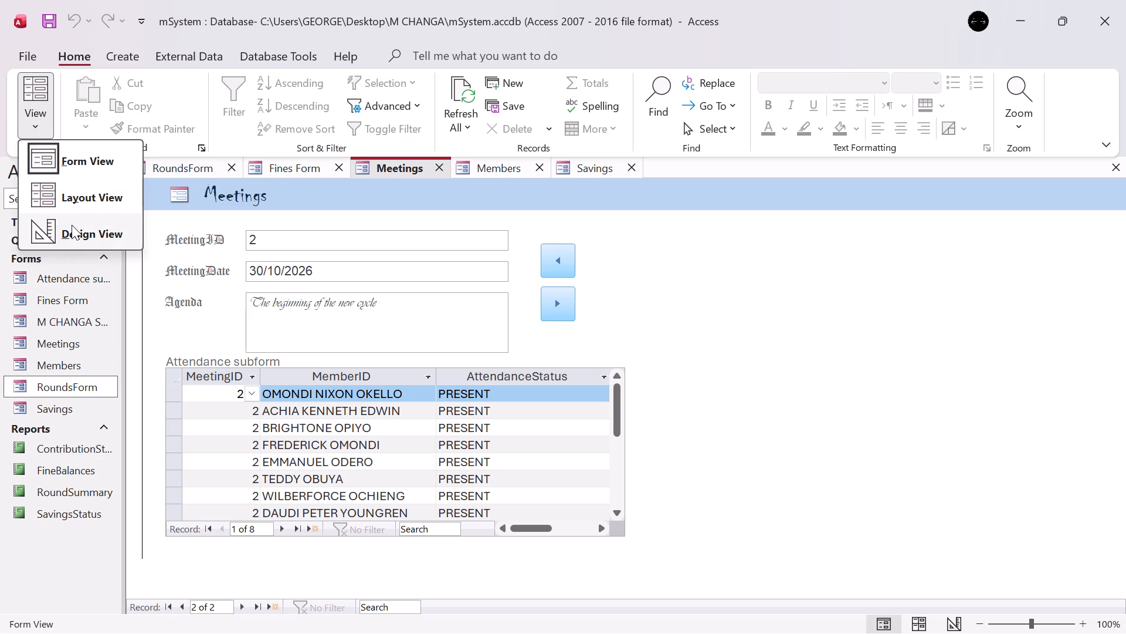
pyautogui.click(72, 225)
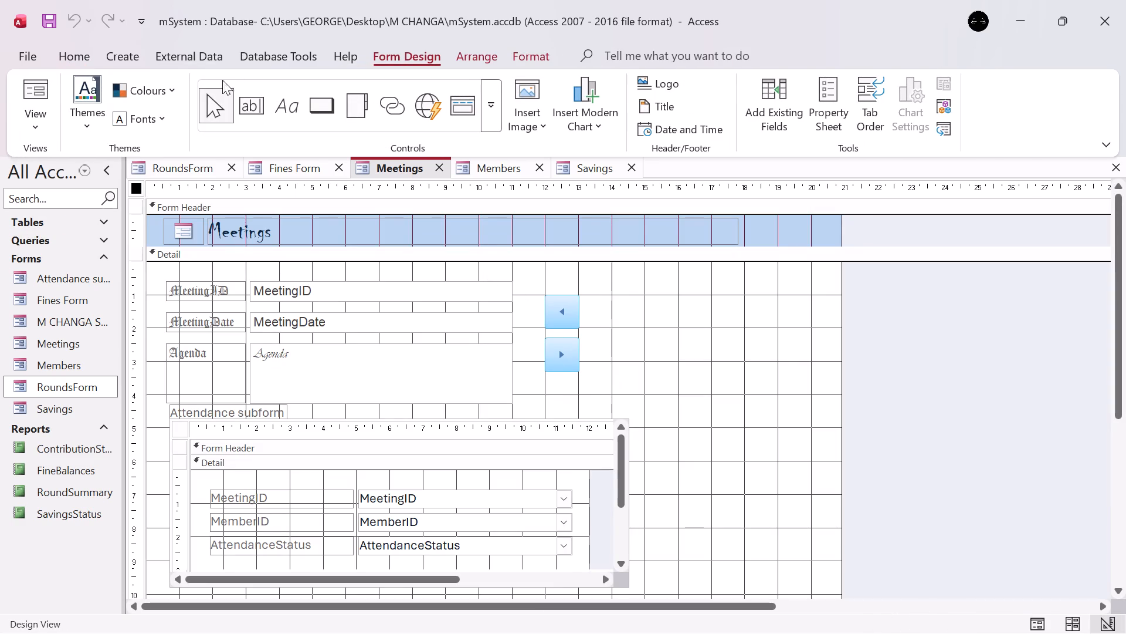
pyautogui.click(314, 112)
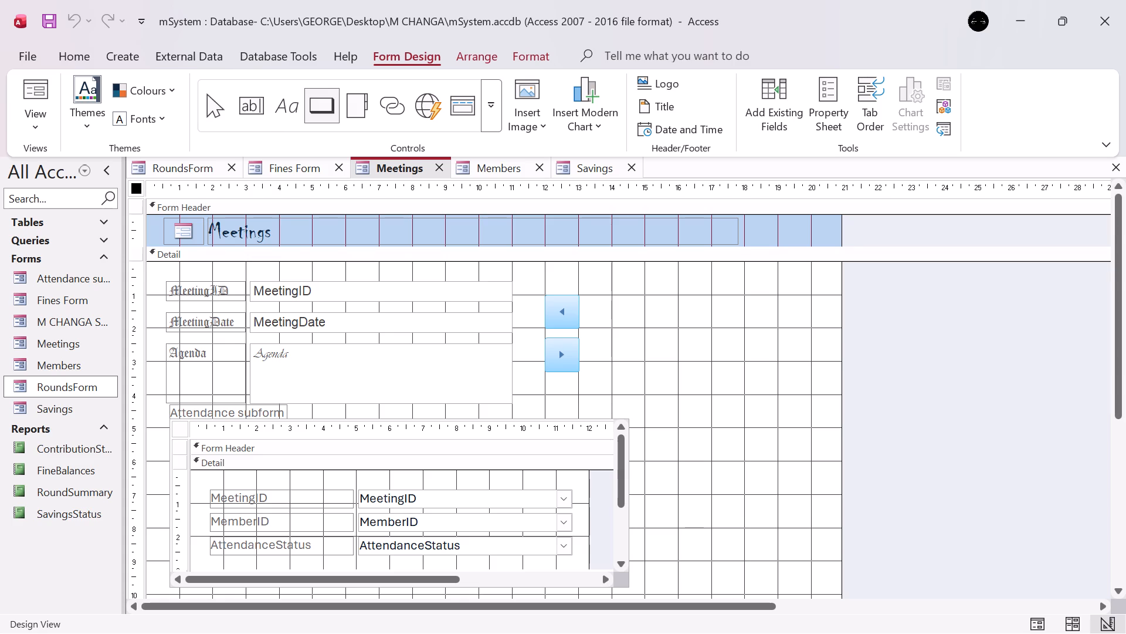
pyautogui.click(646, 365)
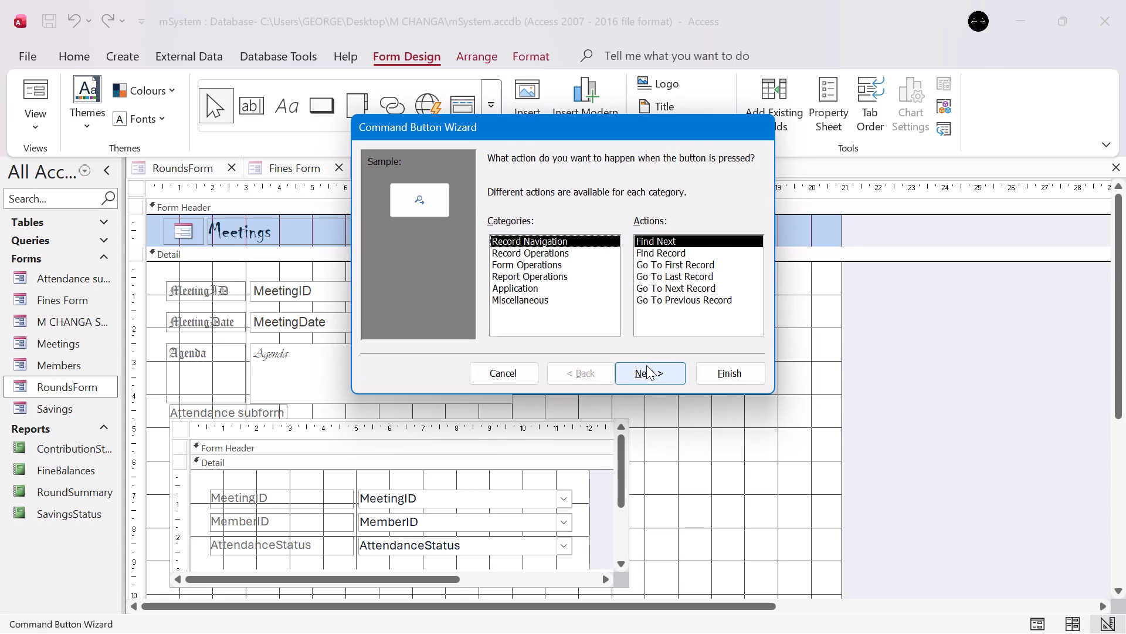
pyautogui.click(686, 283)
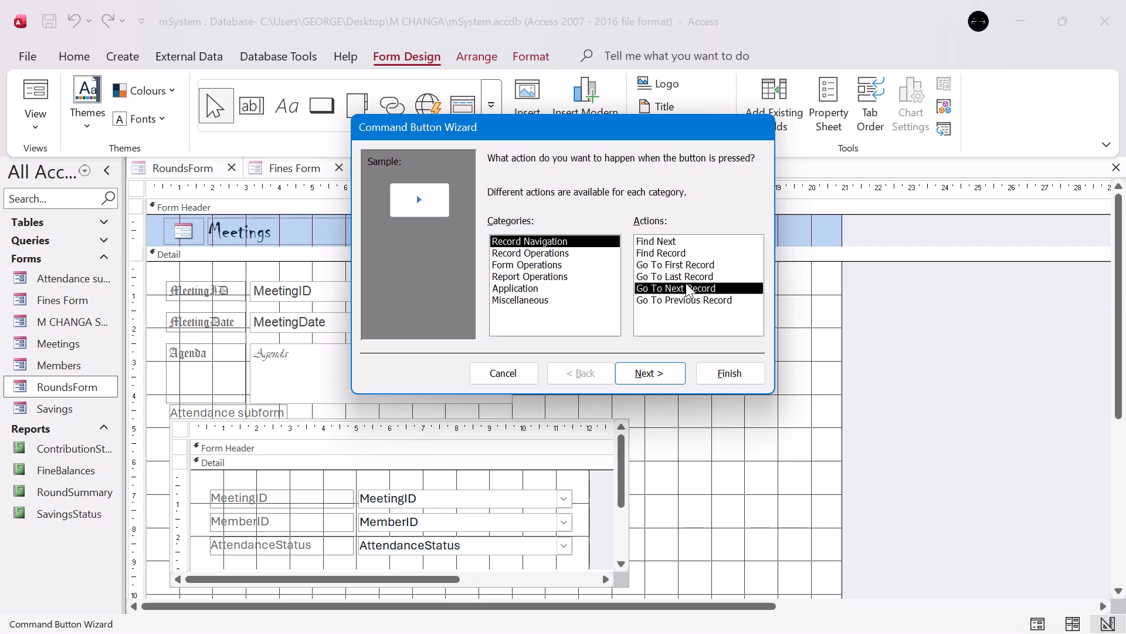
pyautogui.click(653, 368)
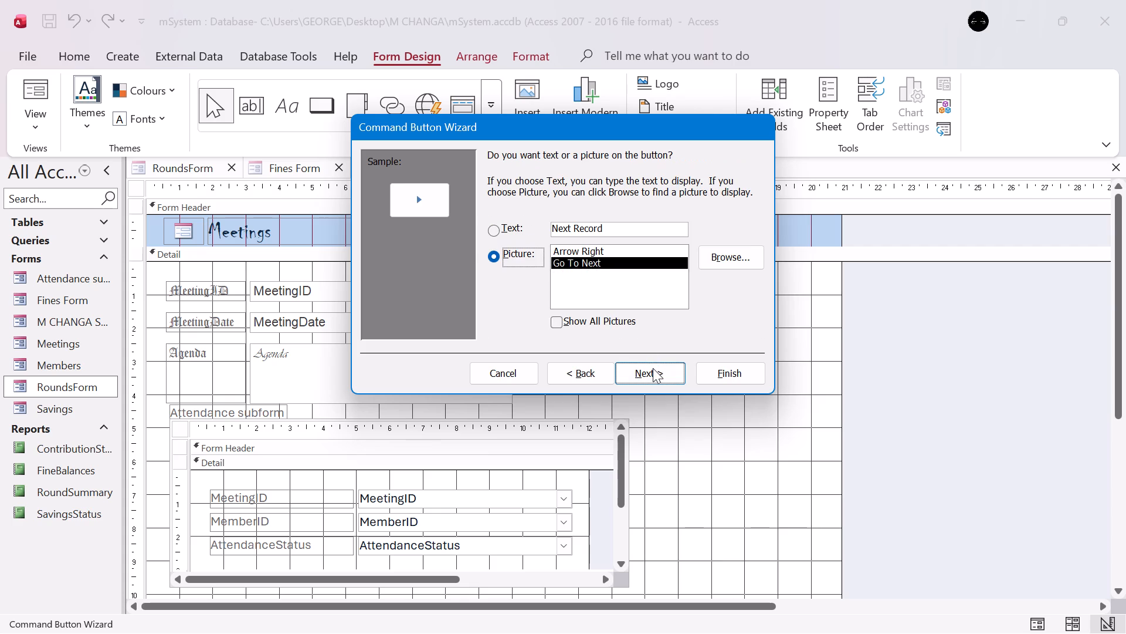
pyautogui.click(653, 368)
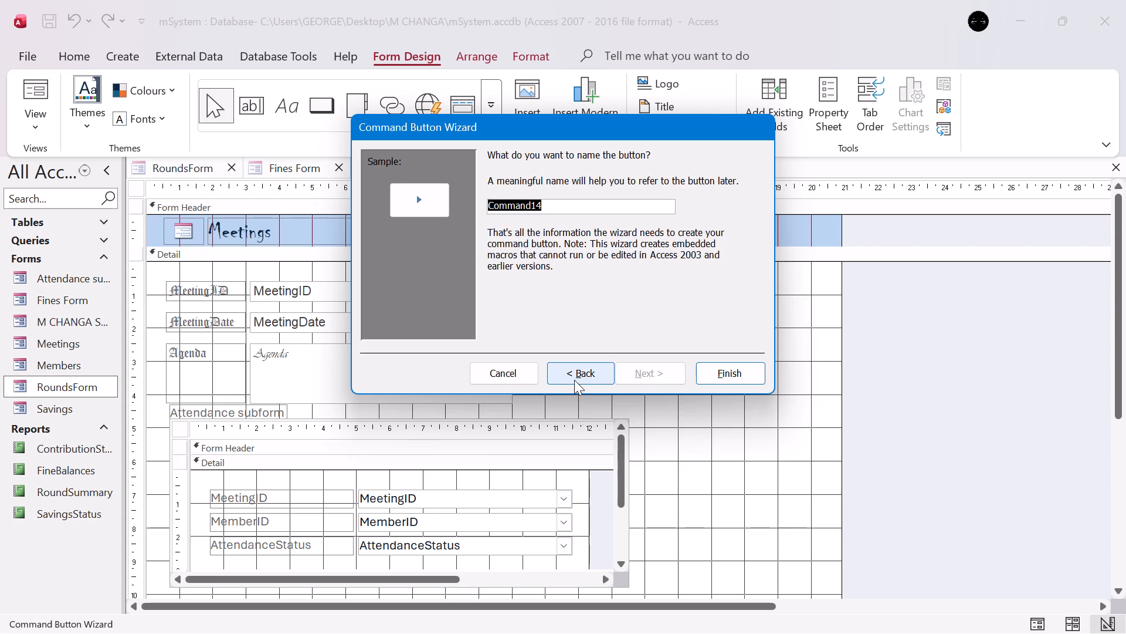
pyautogui.doubleClick(574, 380)
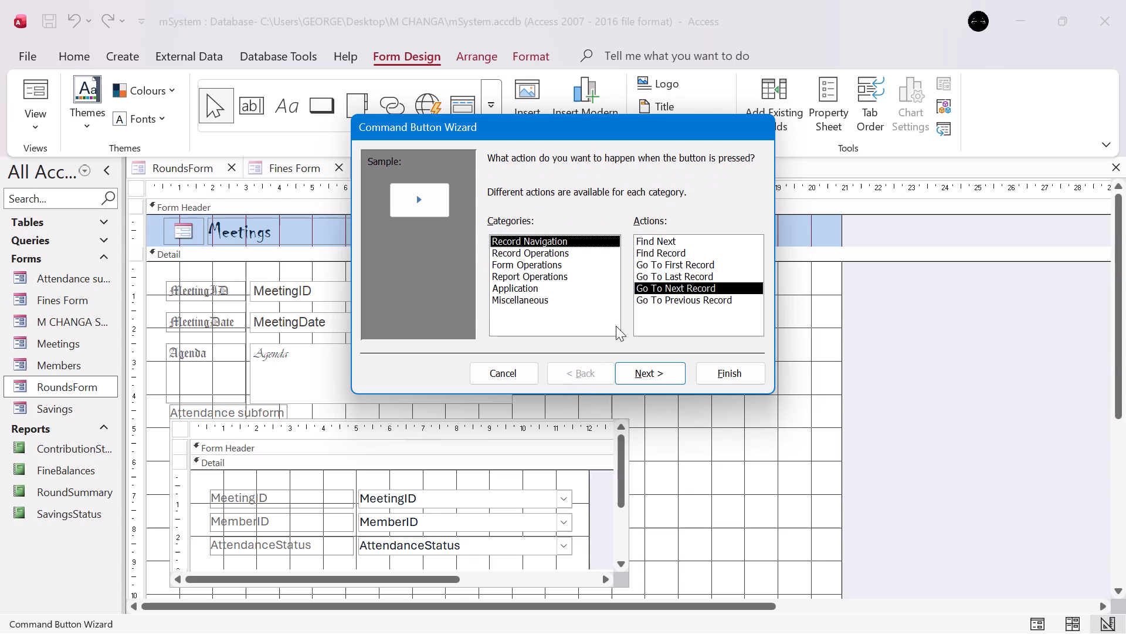
pyautogui.click(681, 276)
pyautogui.click(648, 372)
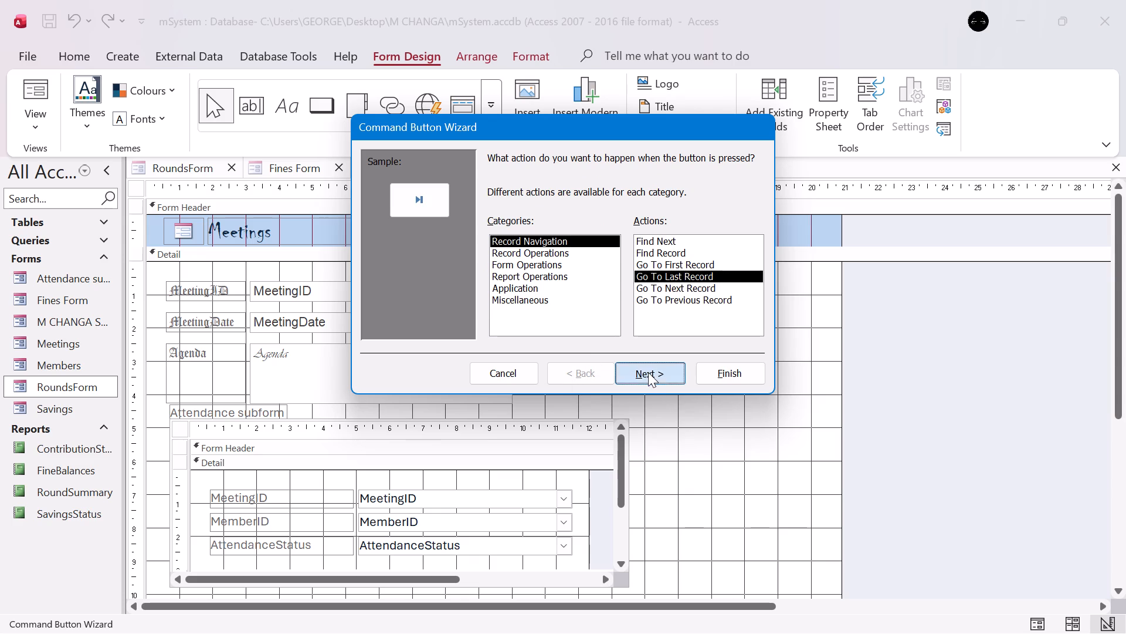
pyautogui.click(648, 372)
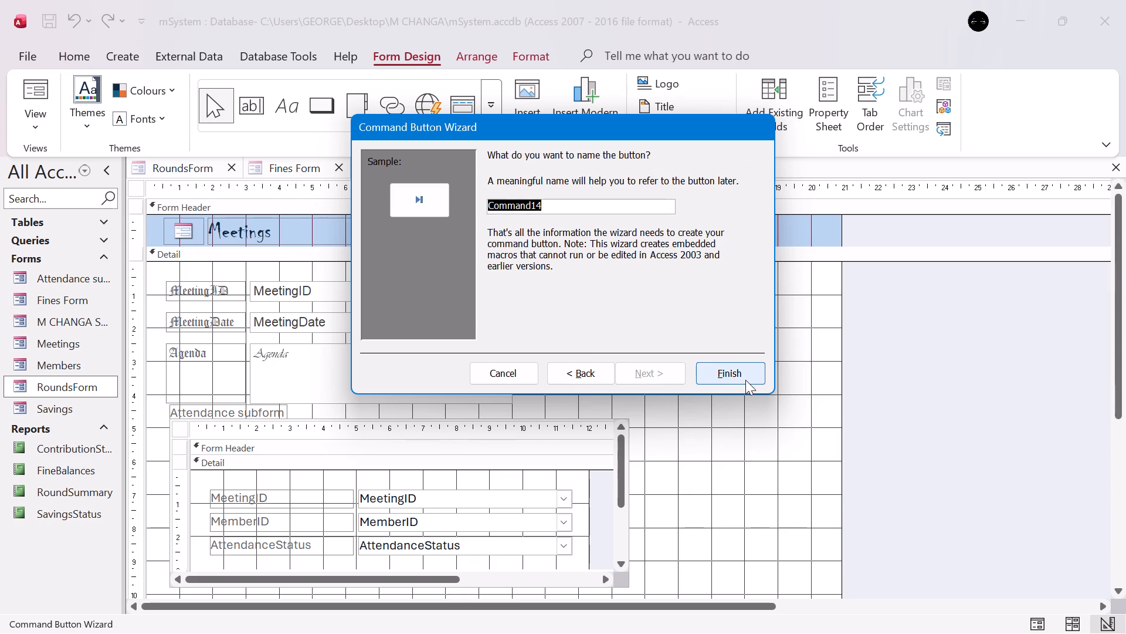
pyautogui.click(745, 380)
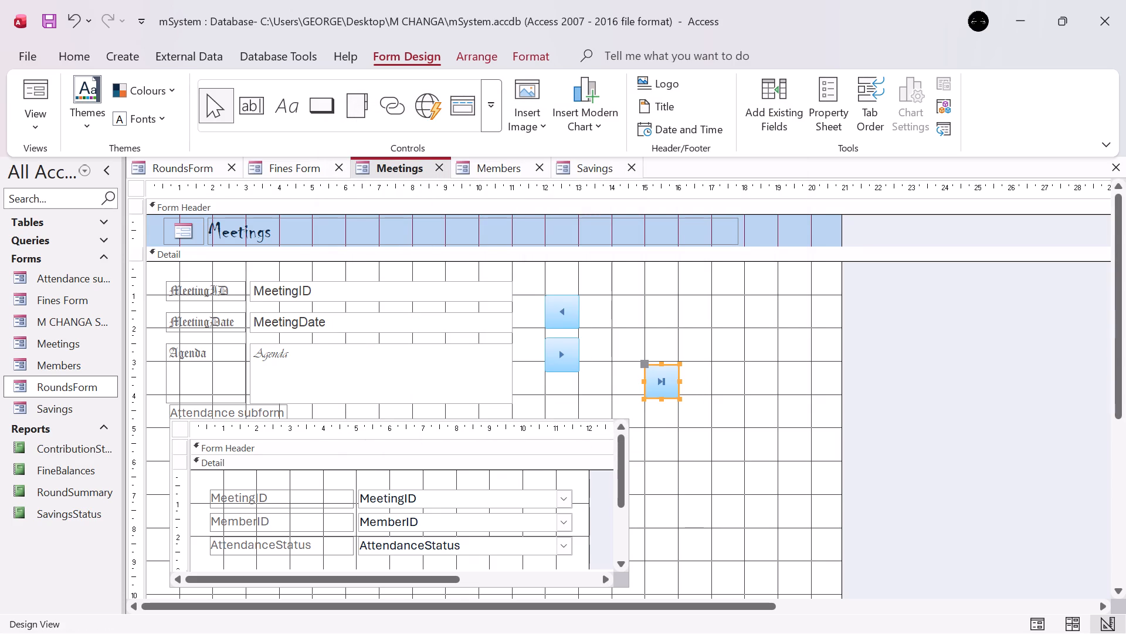
# Move the last-record button on the Meetings form to about 17 on the horizontal ruler and 3 on the vertical ruler.
pyautogui.moveTo(678, 375); pyautogui.dragTo(723, 375)
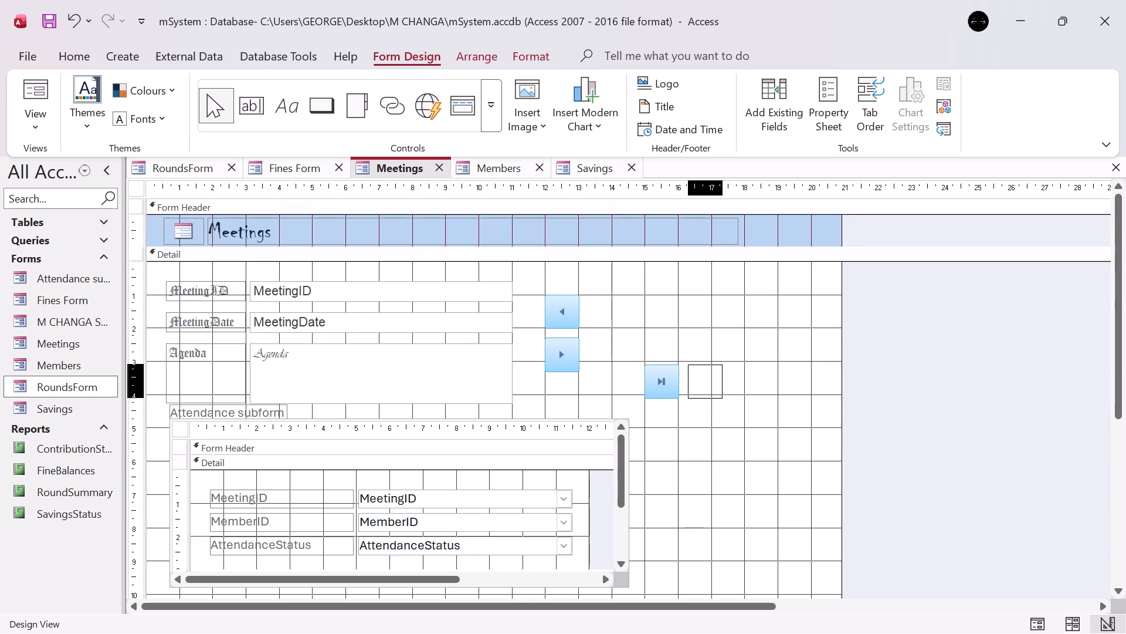
pyautogui.moveTo(723, 375); pyautogui.dragTo(713, 372)
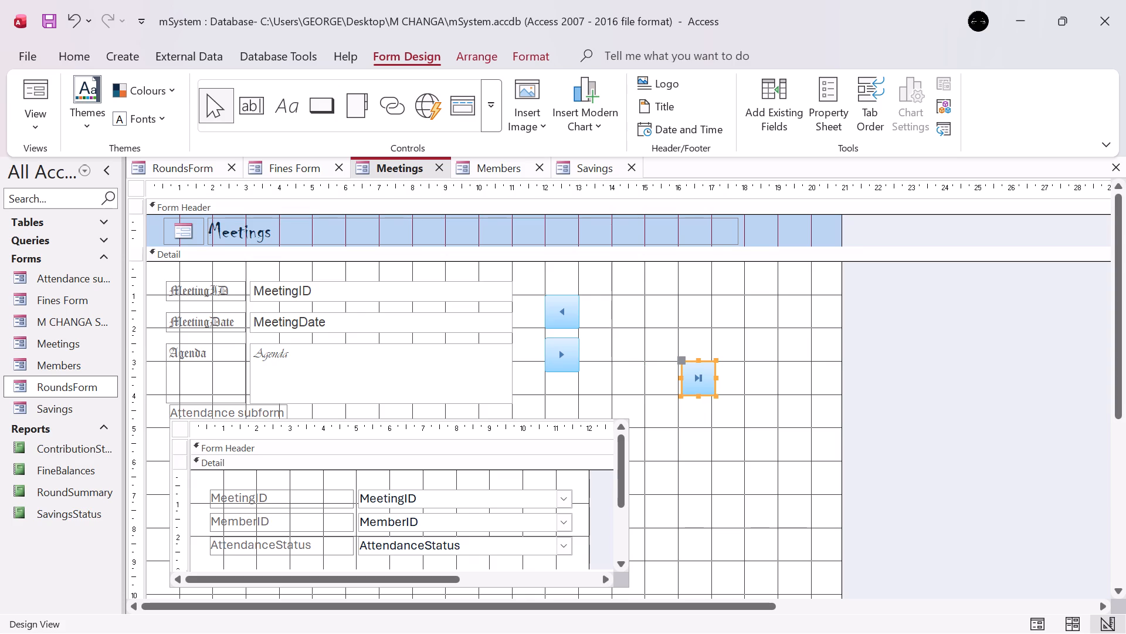
pyautogui.click(715, 370)
pyautogui.click(651, 369)
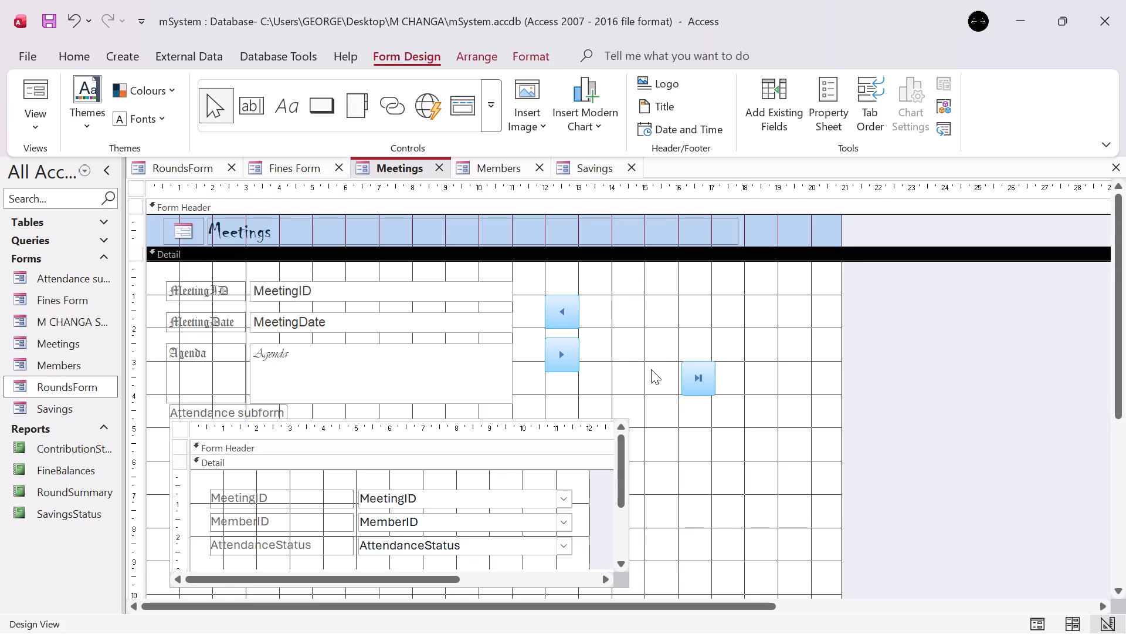
pyautogui.click(694, 376)
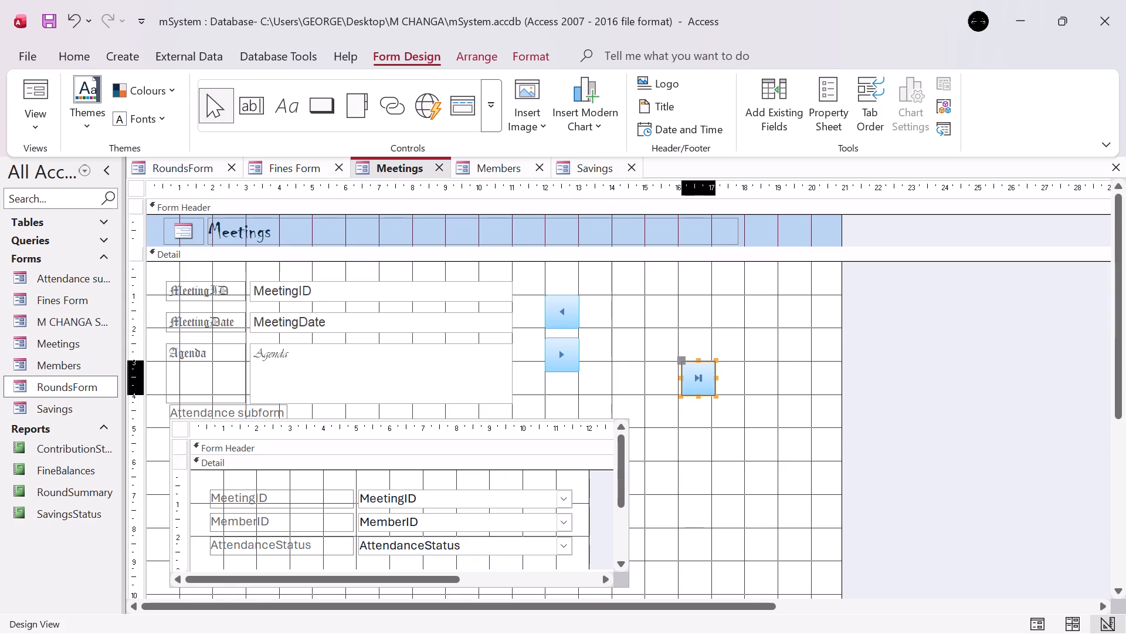
pyautogui.moveTo(694, 376); pyautogui.dragTo(714, 378)
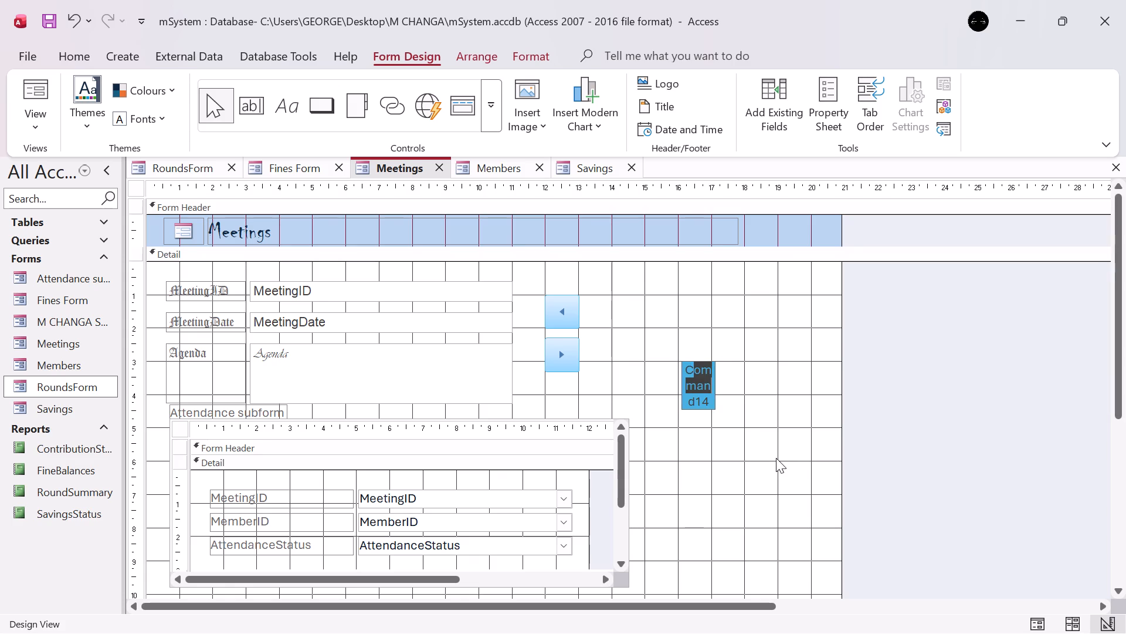
pyautogui.click(776, 458)
pyautogui.click(697, 367)
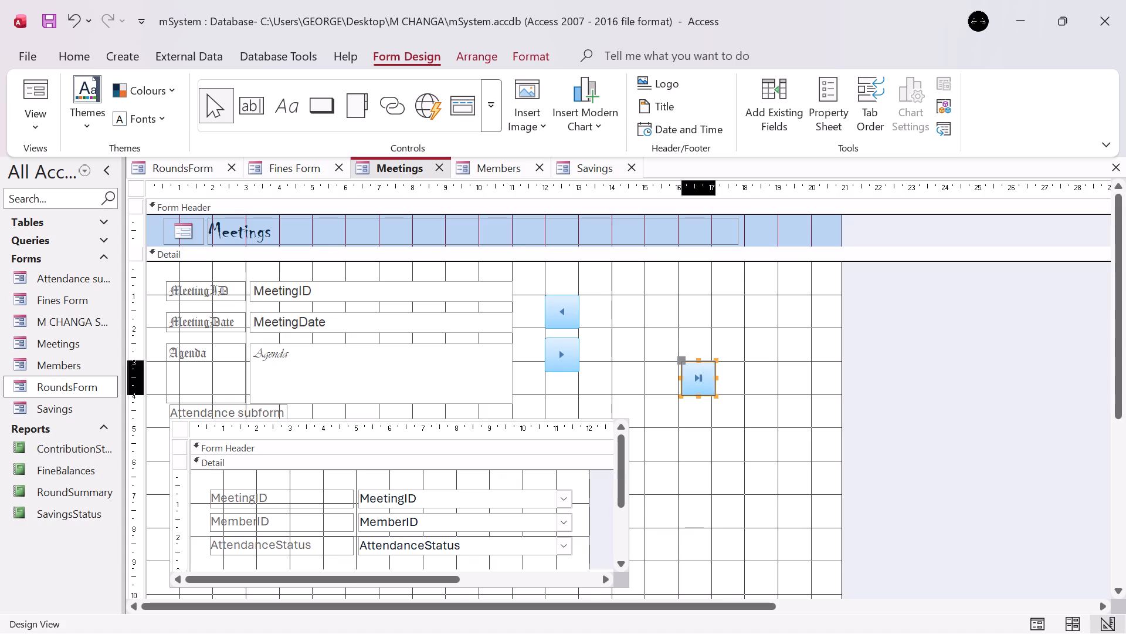
pyautogui.moveTo(704, 359); pyautogui.dragTo(731, 362)
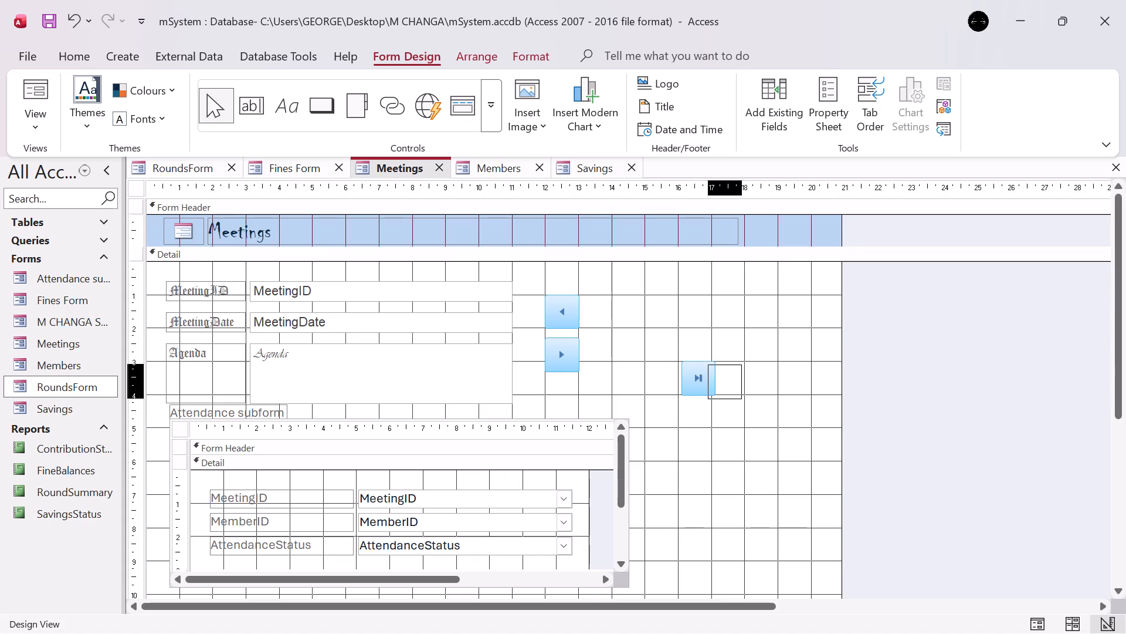
pyautogui.moveTo(731, 362); pyautogui.dragTo(733, 359)
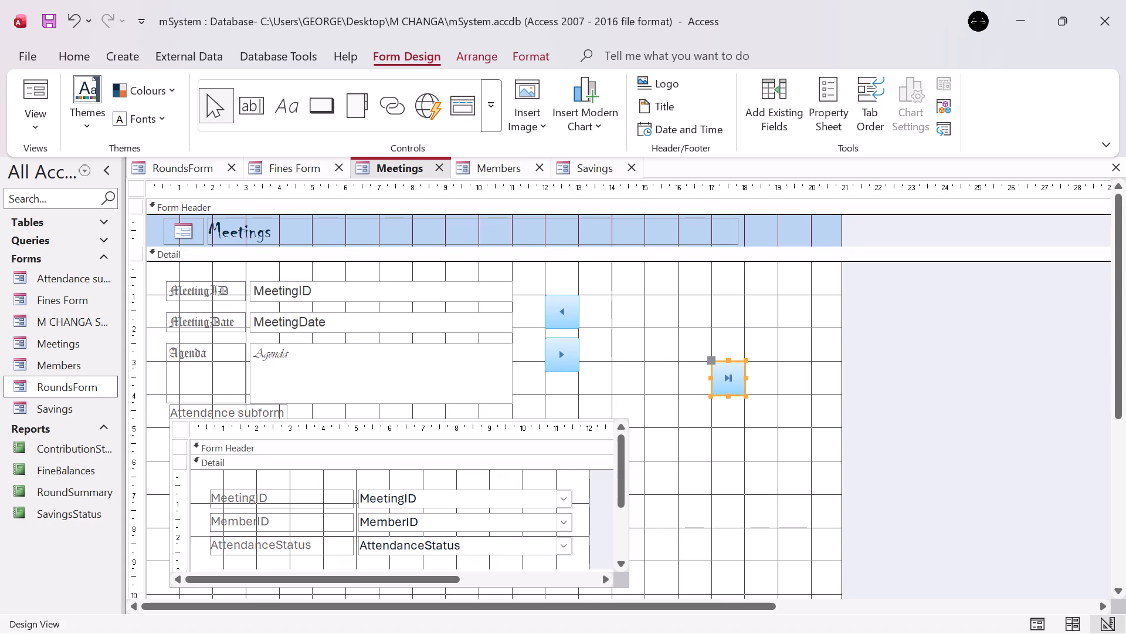
pyautogui.click(660, 386)
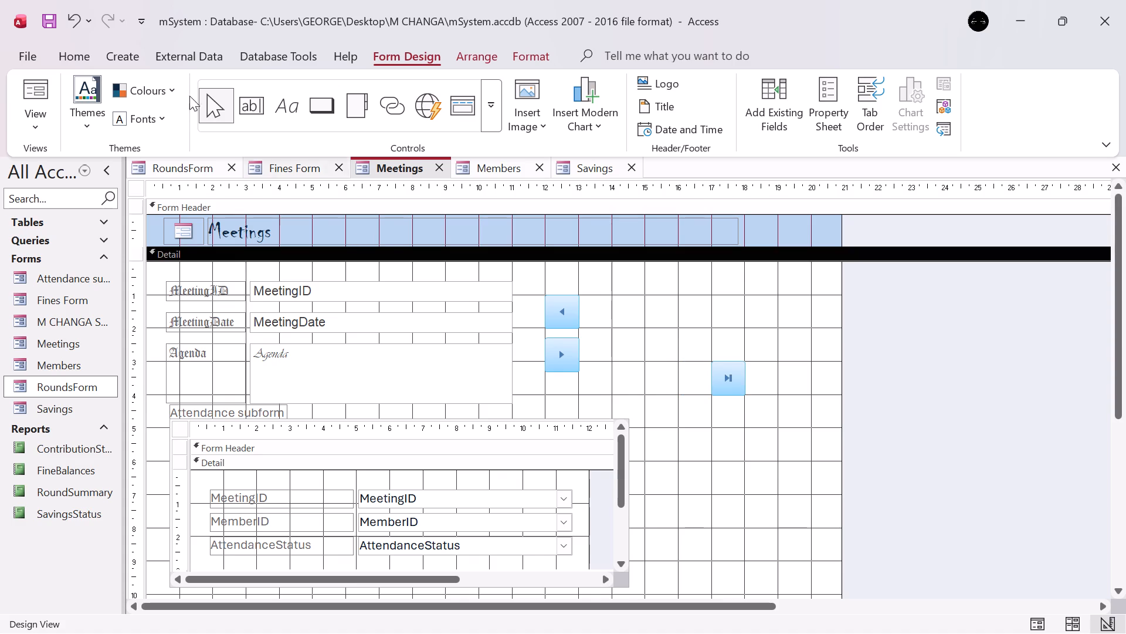
# Add a Go To First Record picture button to the Meetings form before the last-record button, keeping the default button name.
pyautogui.click(316, 110)
pyautogui.click(649, 374)
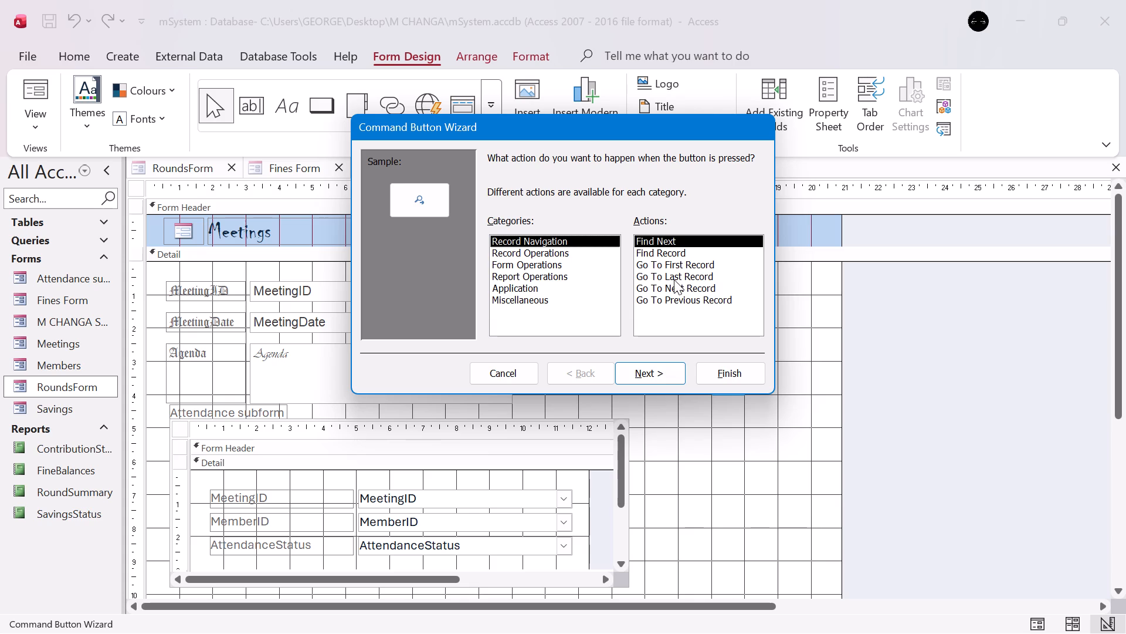
pyautogui.click(672, 264)
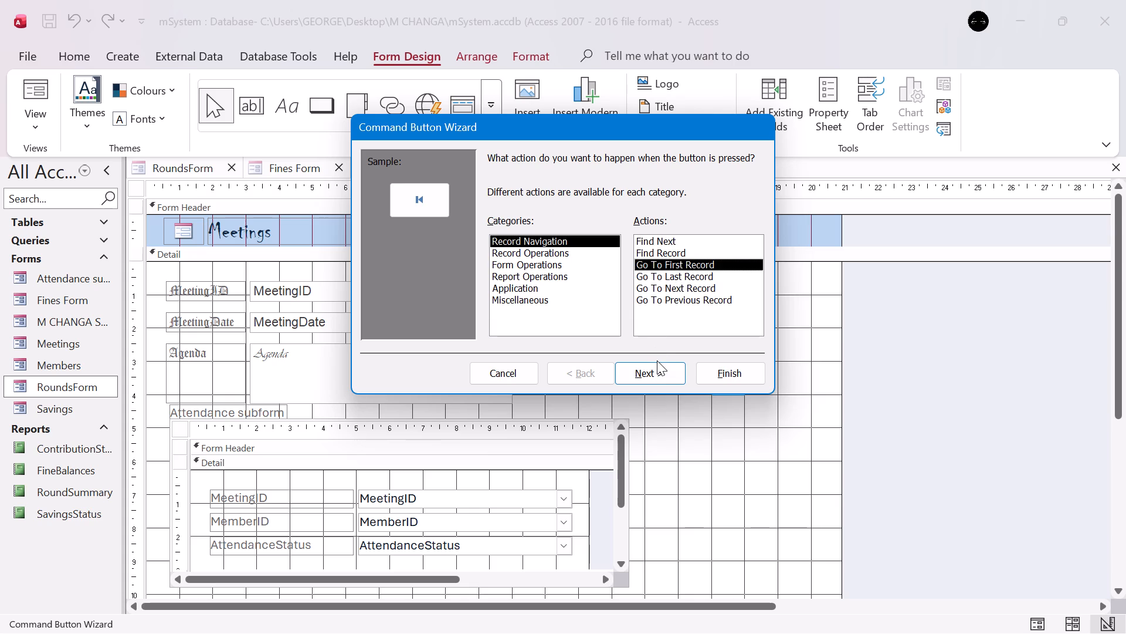
pyautogui.click(657, 375)
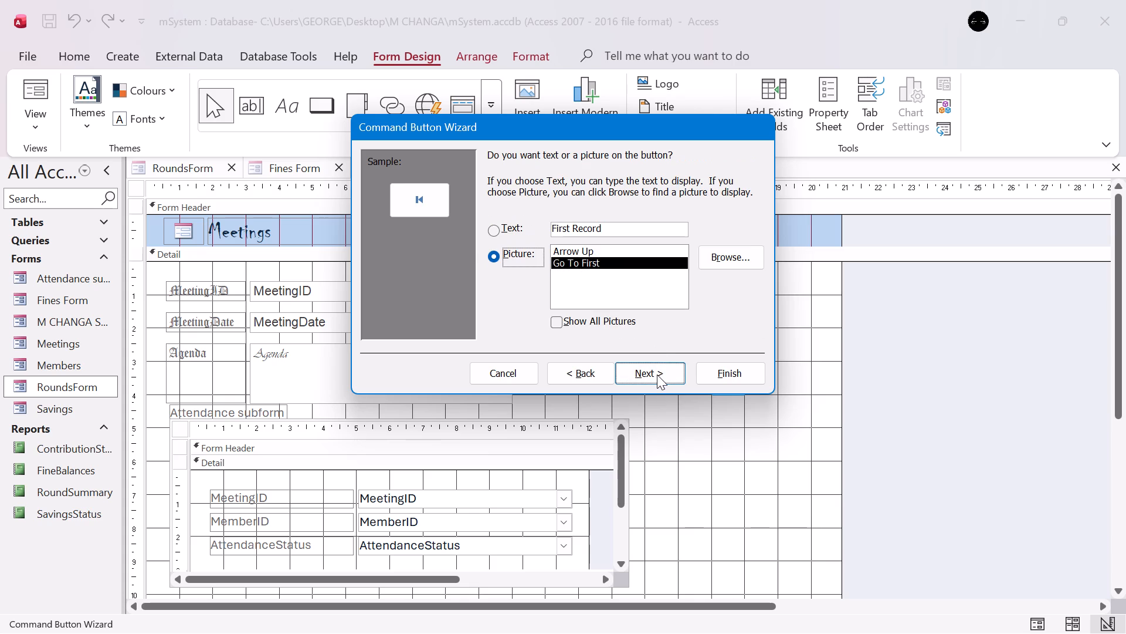
pyautogui.click(657, 375)
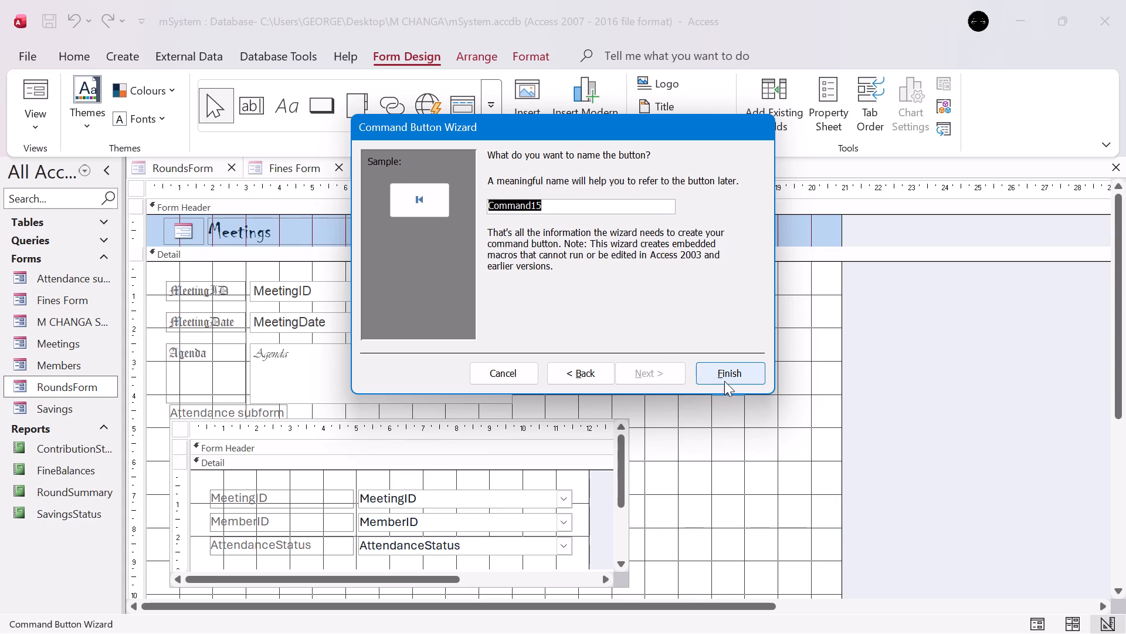
pyautogui.click(724, 381)
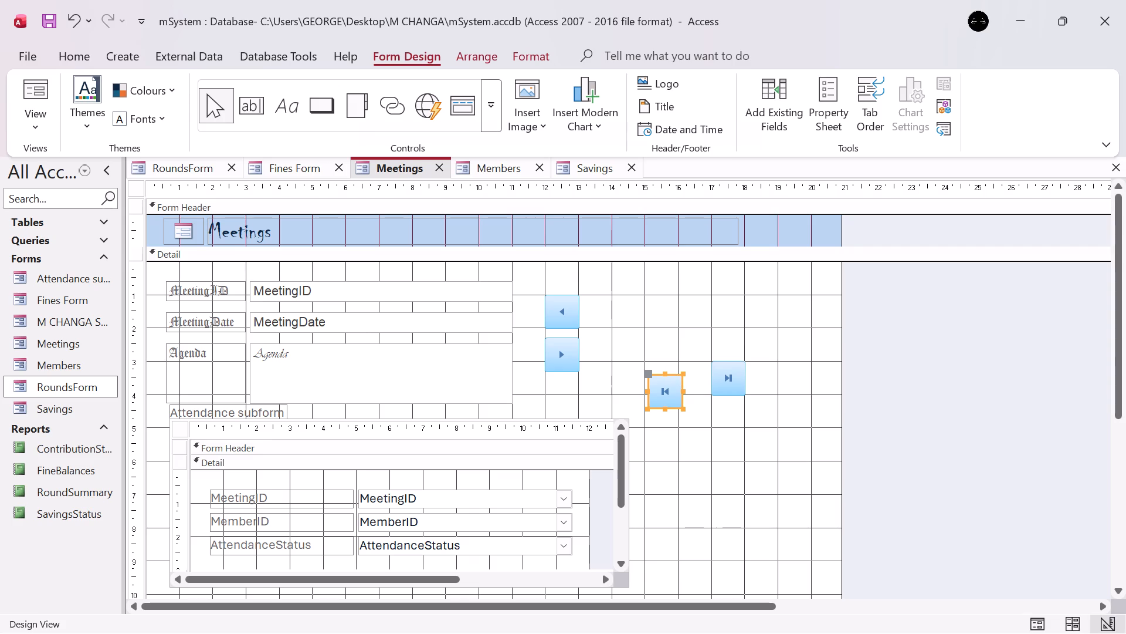
# Move the first-record button on the Meetings form to about 15 on the horizontal ruler and 3 on the vertical ruler.
pyautogui.moveTo(670, 375); pyautogui.dragTo(672, 366)
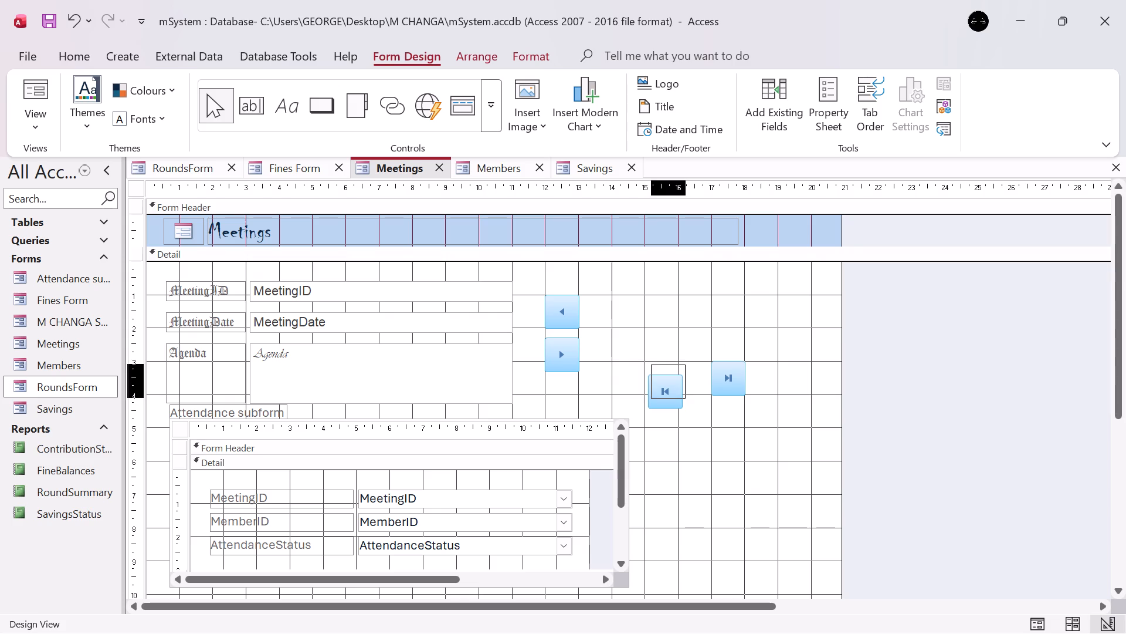
pyautogui.moveTo(672, 366); pyautogui.dragTo(667, 362)
pyautogui.click(696, 373)
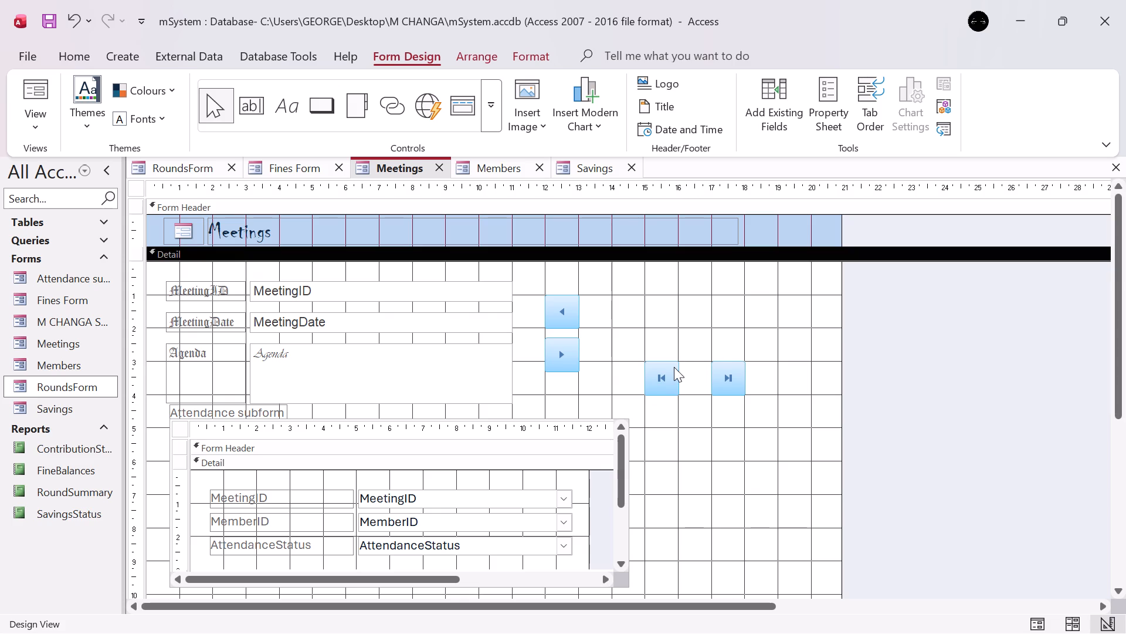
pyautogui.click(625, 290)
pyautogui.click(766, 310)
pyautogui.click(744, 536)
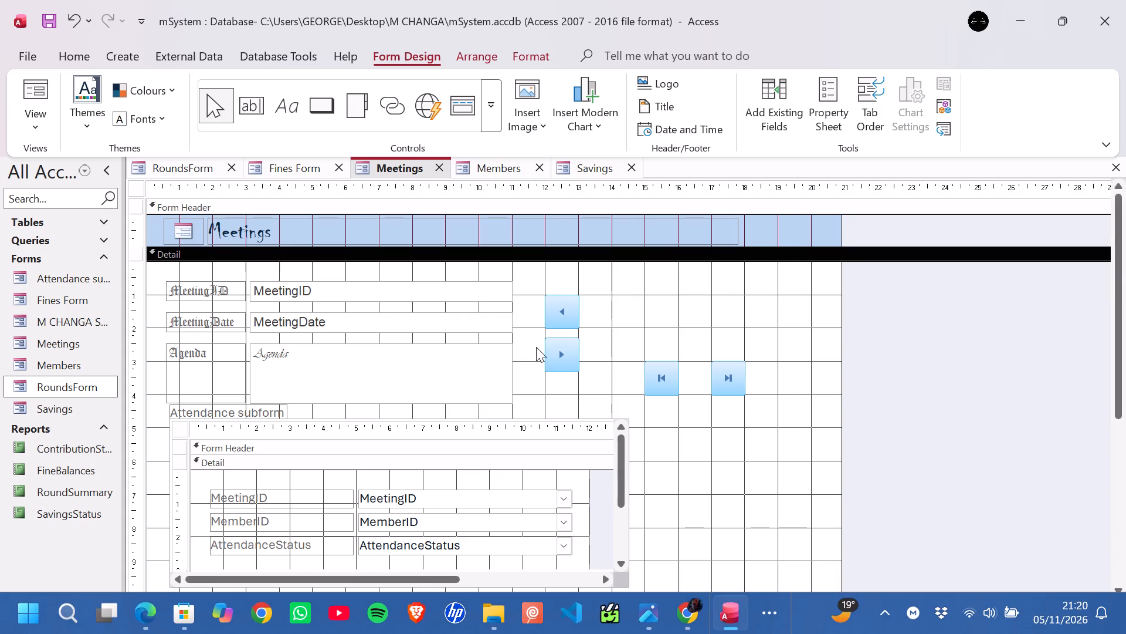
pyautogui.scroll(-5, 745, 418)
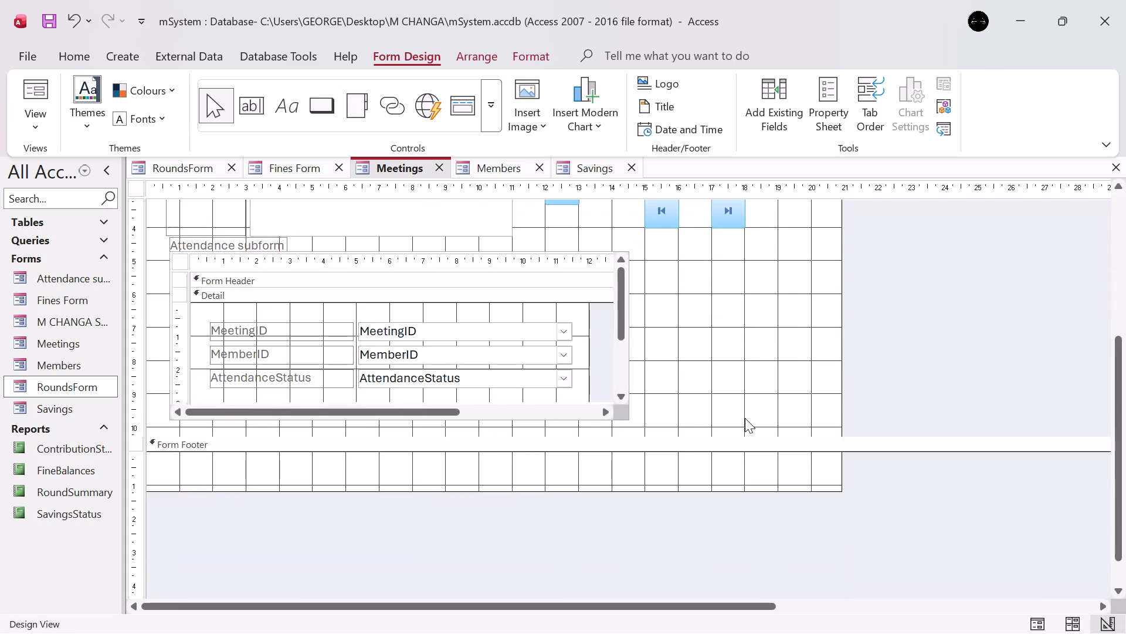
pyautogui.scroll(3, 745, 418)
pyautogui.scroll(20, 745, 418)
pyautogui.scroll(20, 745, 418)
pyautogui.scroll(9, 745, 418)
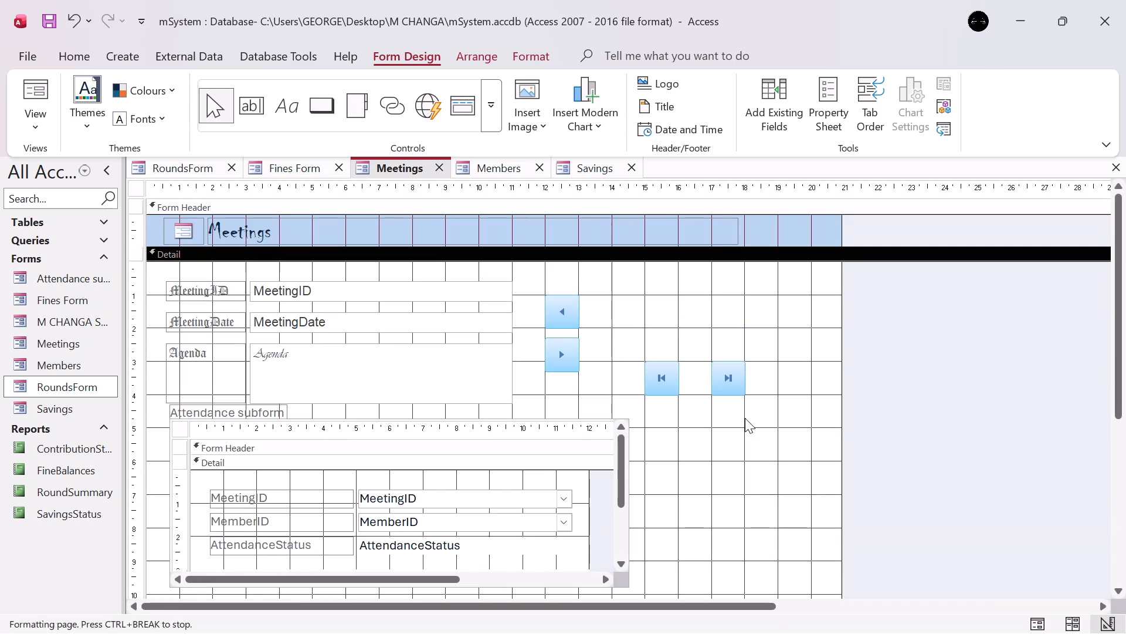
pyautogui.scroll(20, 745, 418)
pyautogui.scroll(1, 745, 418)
# Switch the Meetings form to Form View and test the last-record and first-record buttons by alternating between them.
pyautogui.click(48, 80)
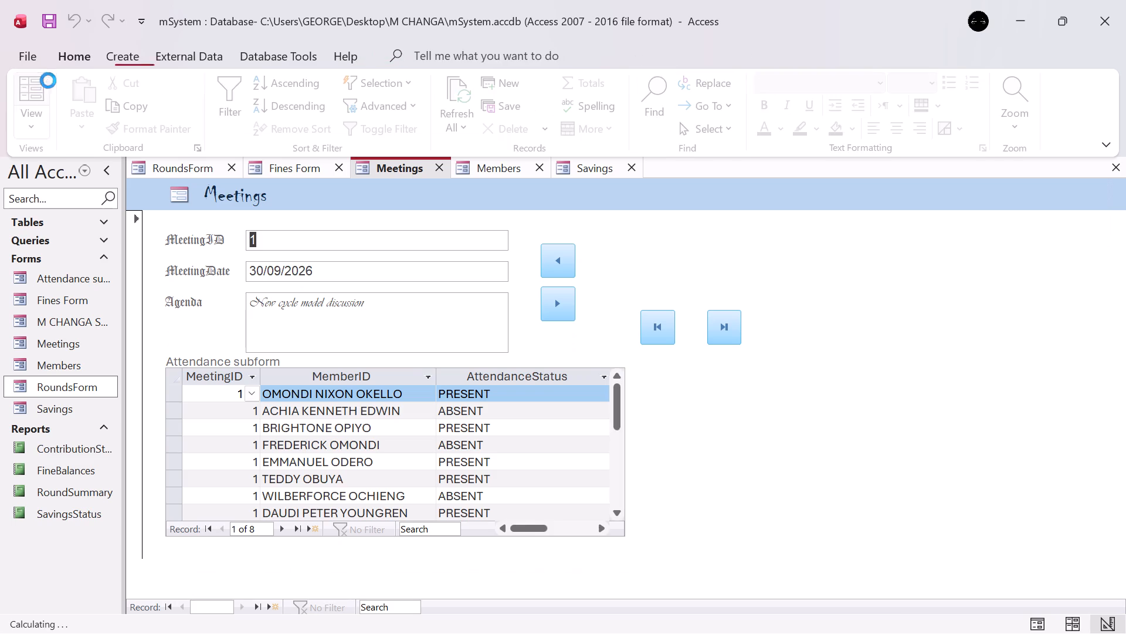
pyautogui.click(715, 321)
pyautogui.click(652, 319)
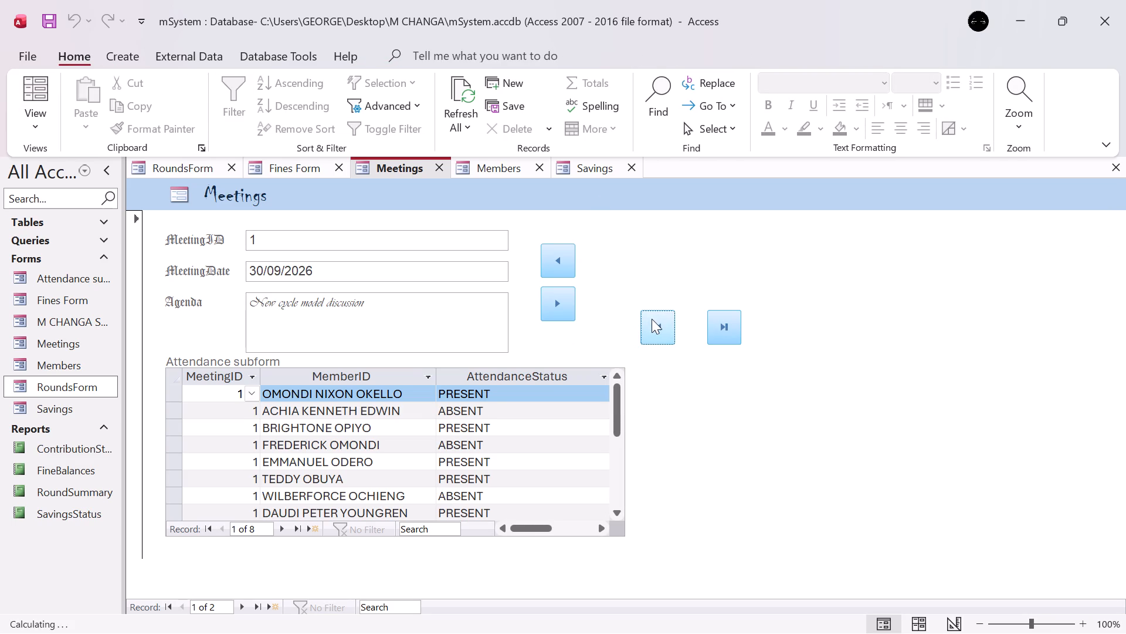
pyautogui.click(652, 319)
pyautogui.click(652, 319)
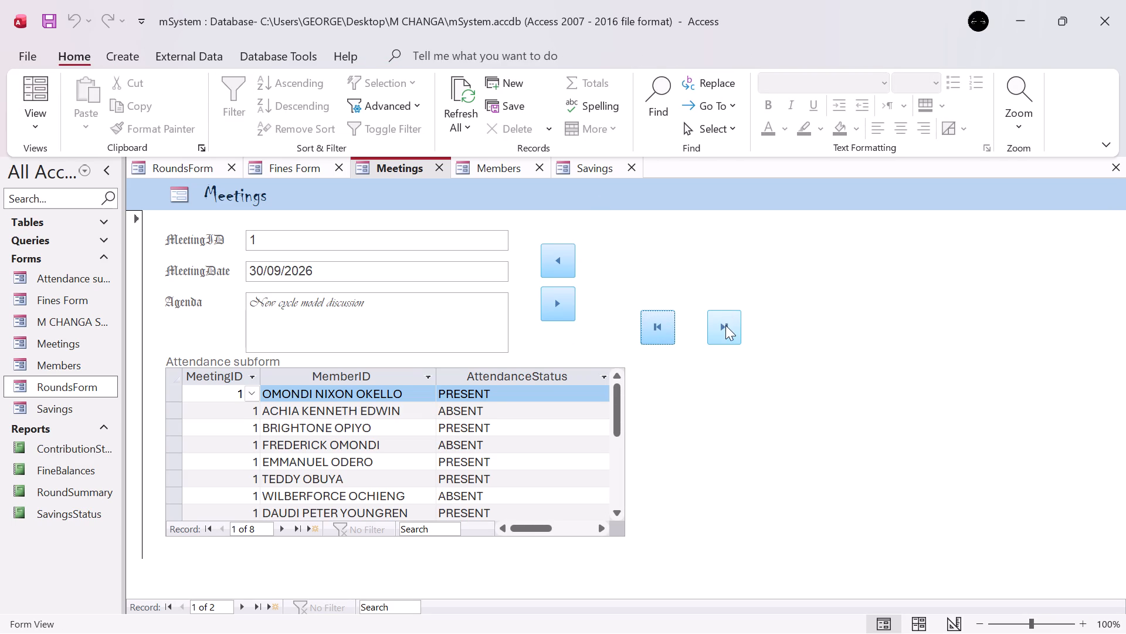
pyautogui.click(725, 325)
pyautogui.click(725, 325)
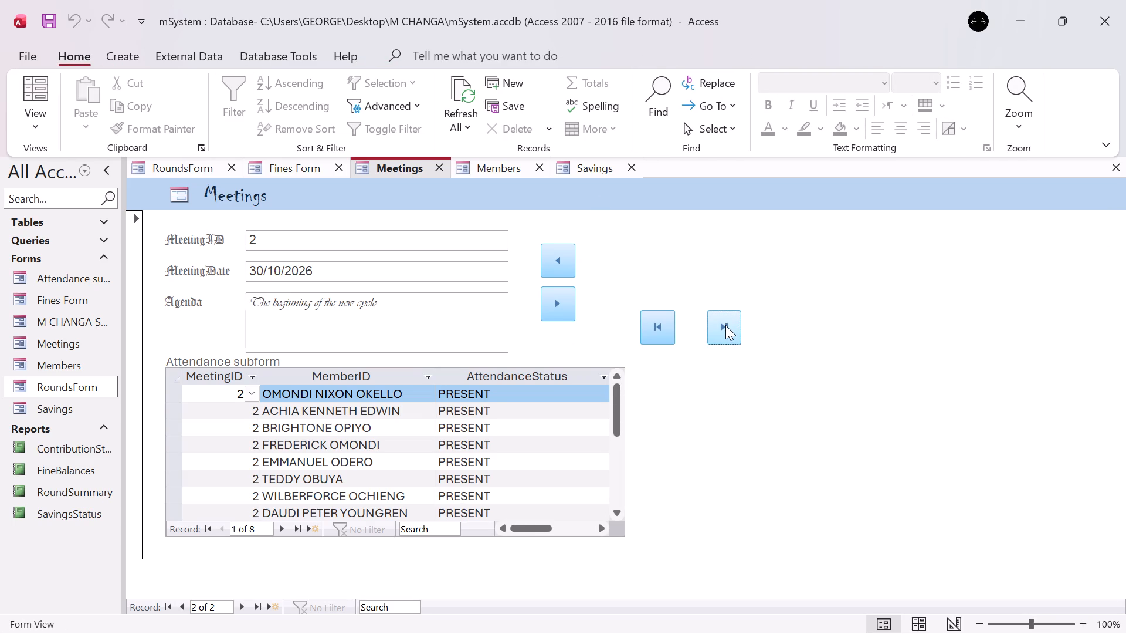
pyautogui.click(725, 325)
pyautogui.click(654, 332)
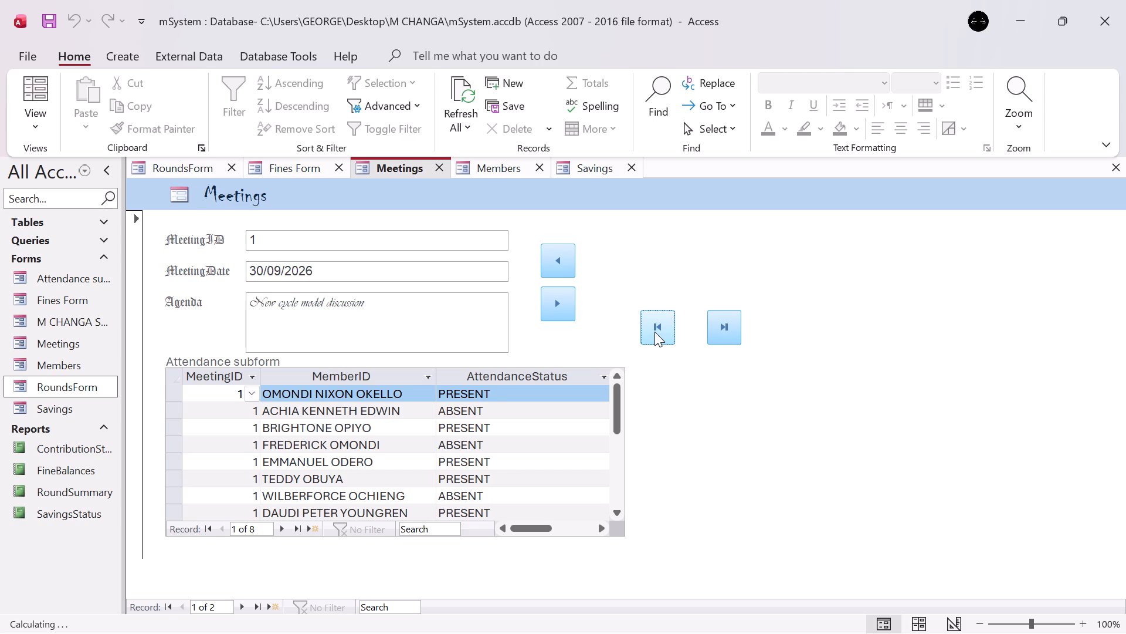
# Test the next-record and previous-record buttons on the Meetings form by moving past the last record and back to the first.
pyautogui.click(562, 301)
pyautogui.click(562, 301)
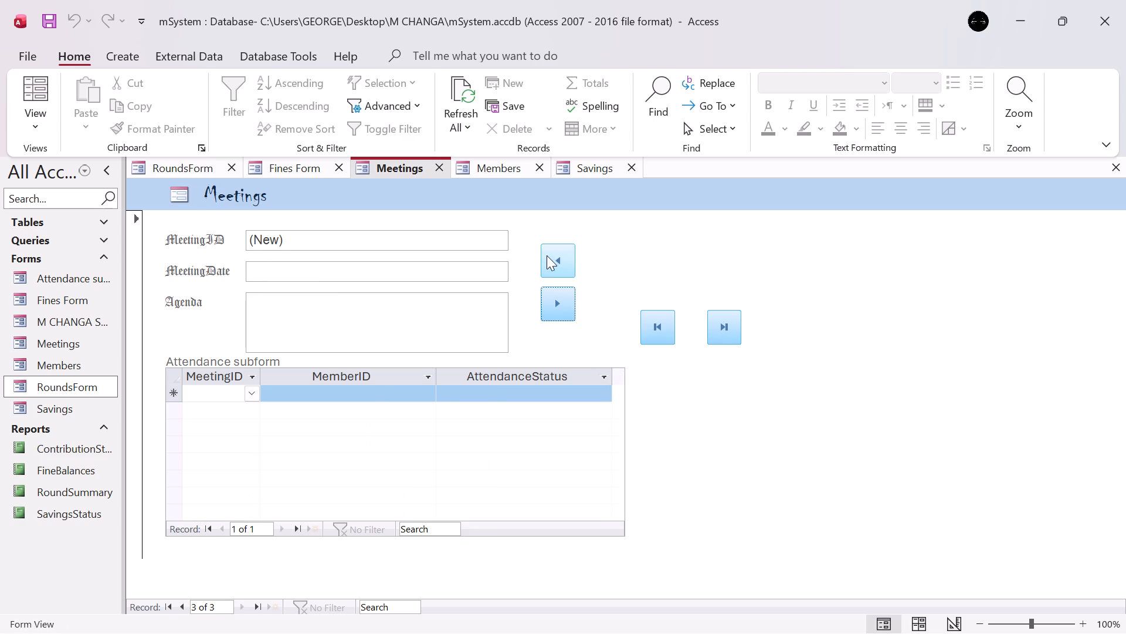
pyautogui.click(547, 255)
pyautogui.click(547, 255)
pyautogui.click(547, 255)
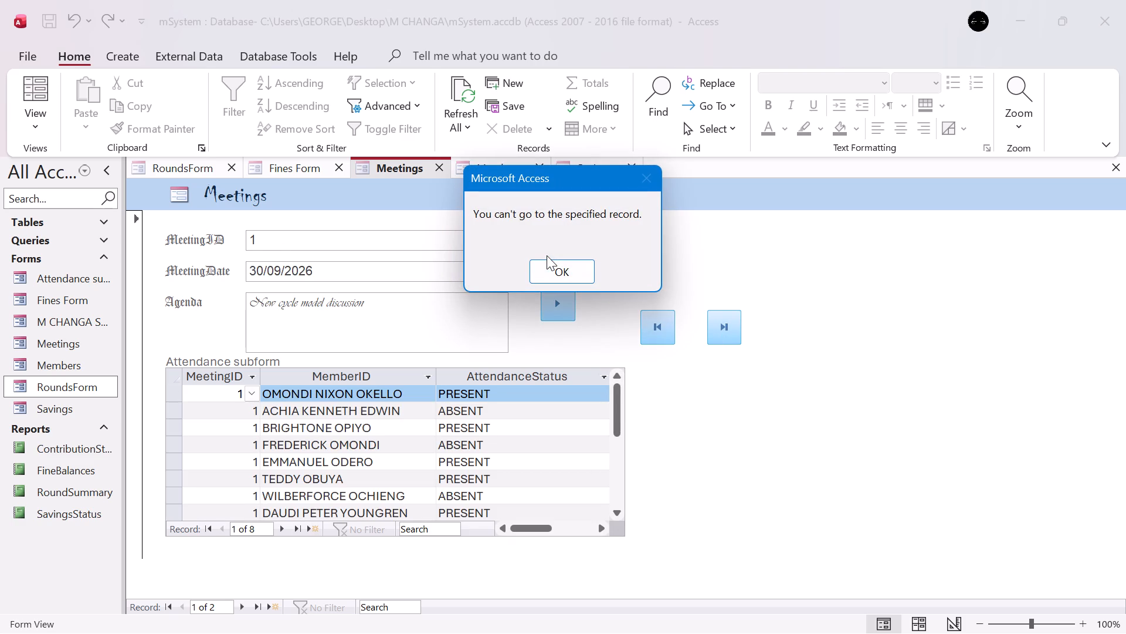
pyautogui.click(550, 267)
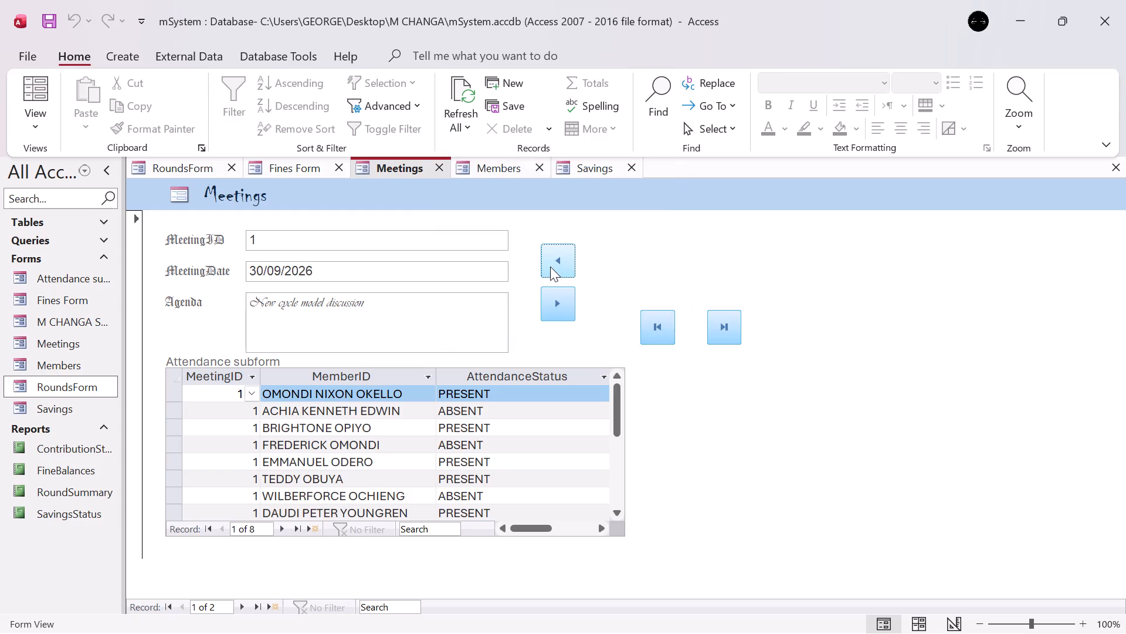
# In the Members form's Design View, extend the Detail section to about 9.5 on the vertical ruler.
pyautogui.click(76, 360)
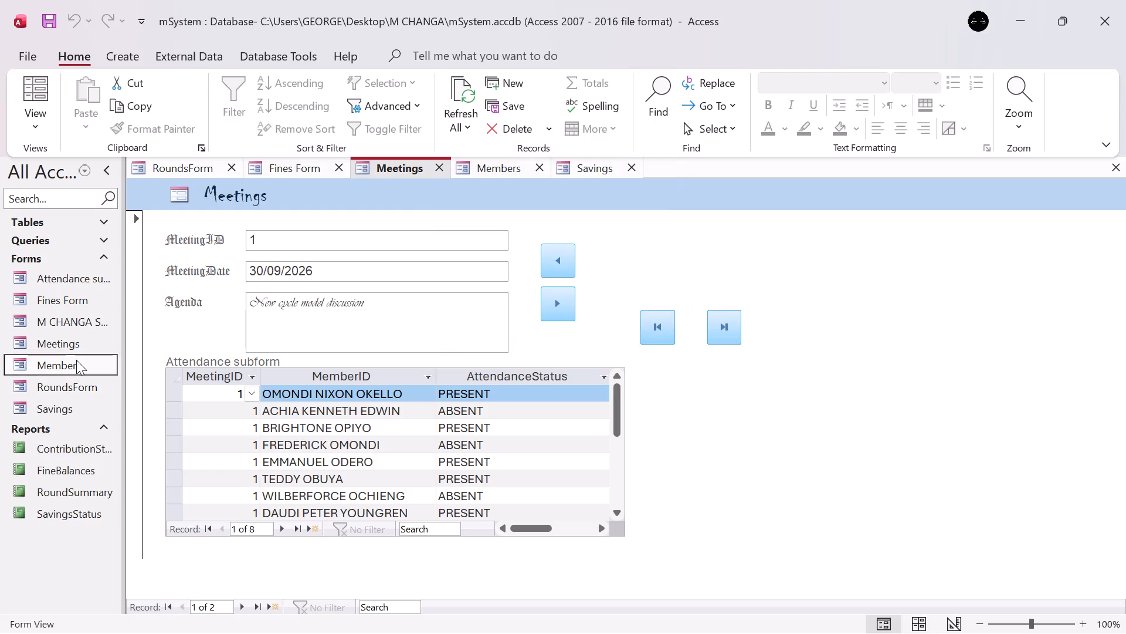
pyautogui.click(498, 161)
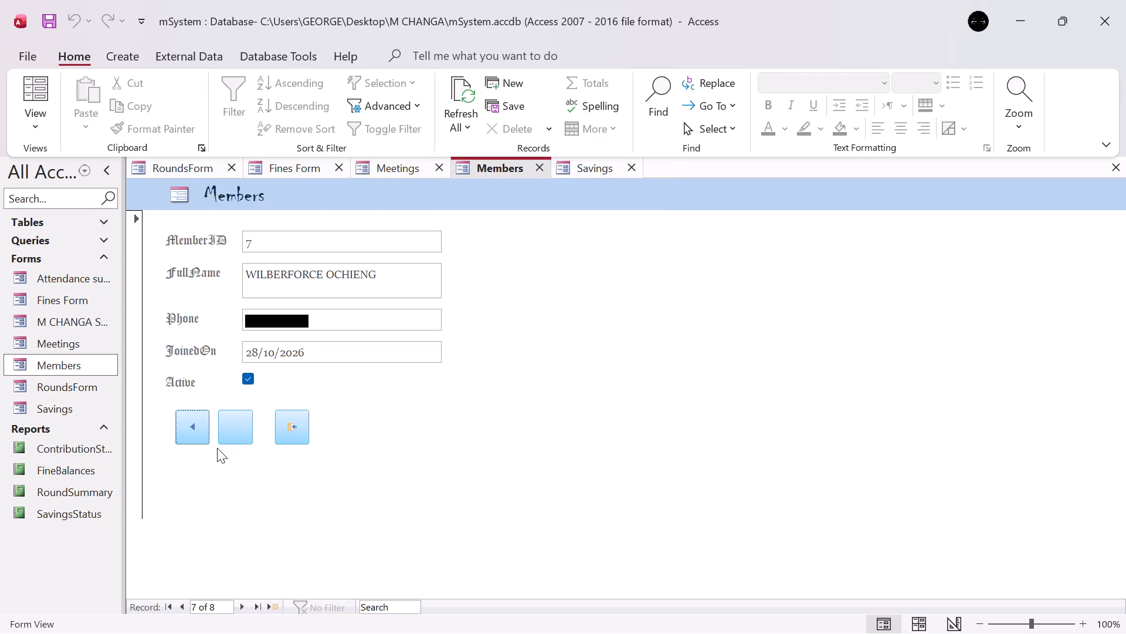
pyautogui.click(29, 110)
pyautogui.click(45, 224)
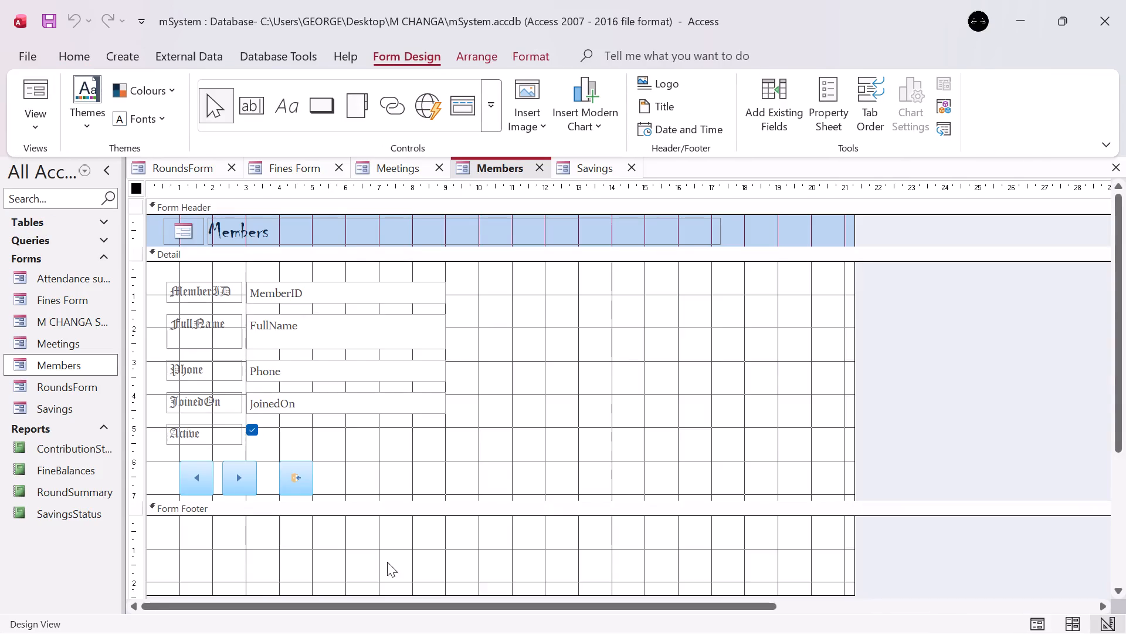
pyautogui.moveTo(445, 501); pyautogui.dragTo(439, 553)
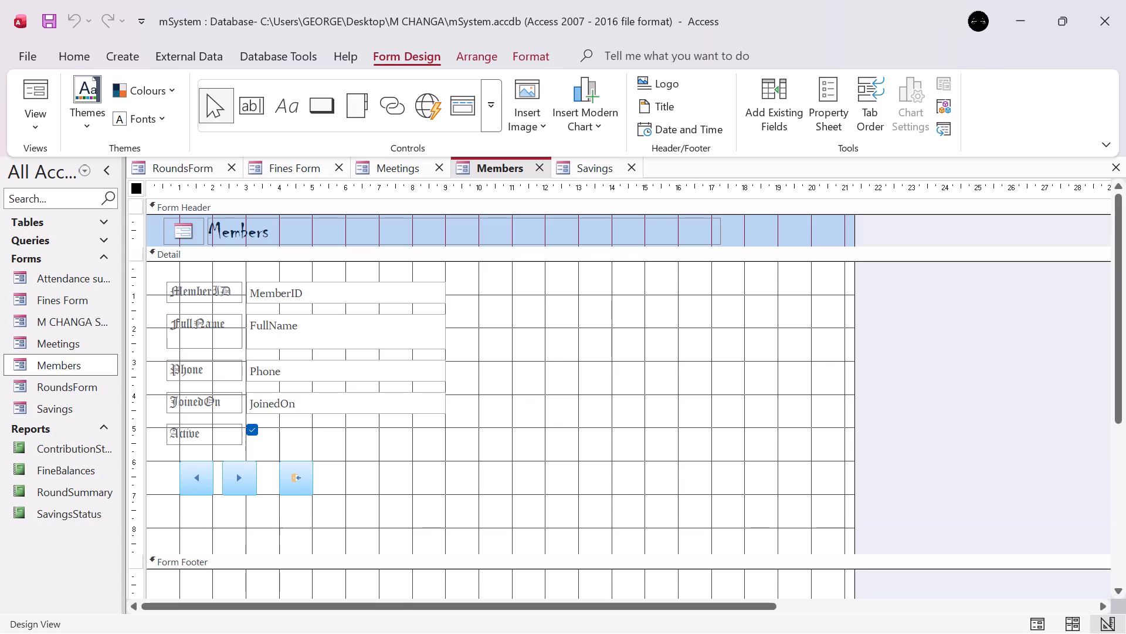
pyautogui.moveTo(439, 553); pyautogui.dragTo(436, 573)
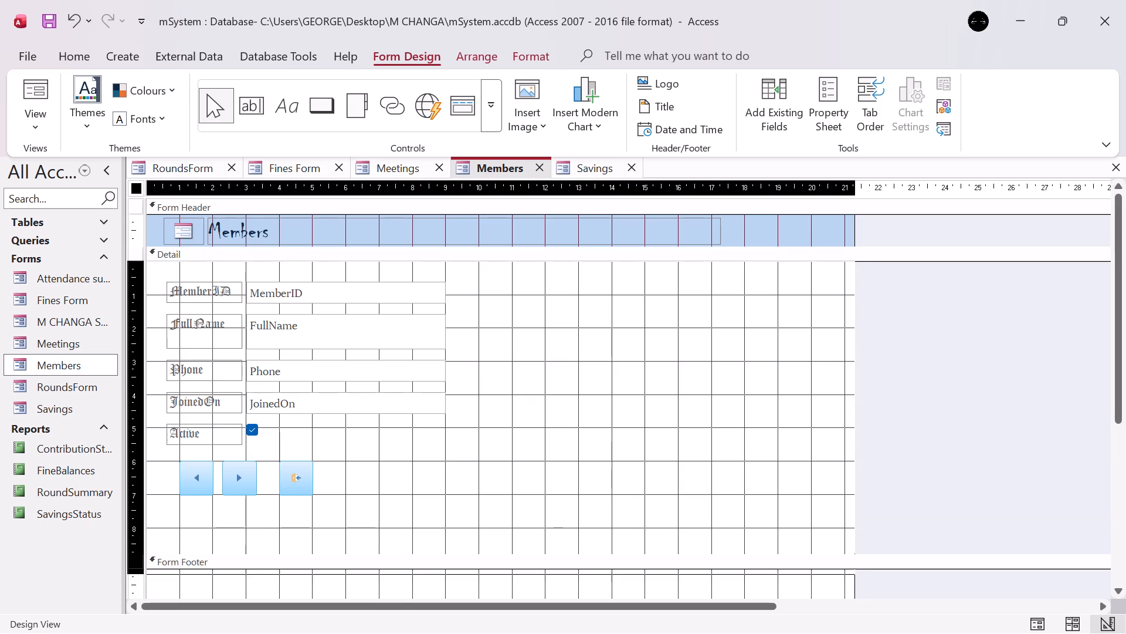
pyautogui.moveTo(436, 573); pyautogui.dragTo(435, 580)
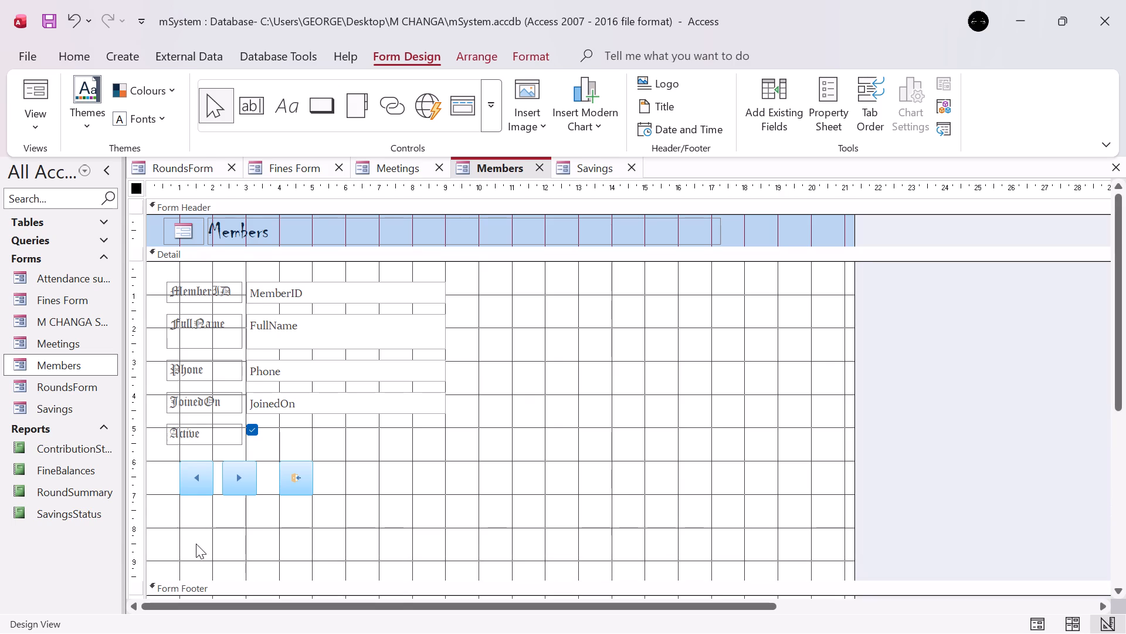
pyautogui.click(196, 543)
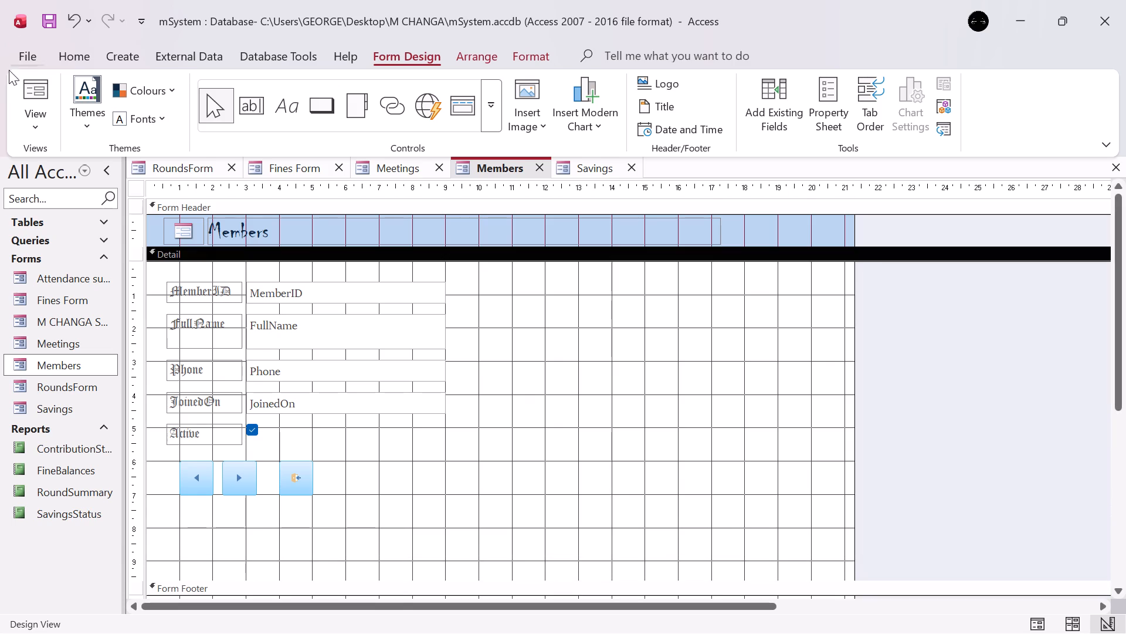
# Add a Go To Last Record picture button to the Members form below the existing buttons, keeping the default button name.
pyautogui.click(330, 99)
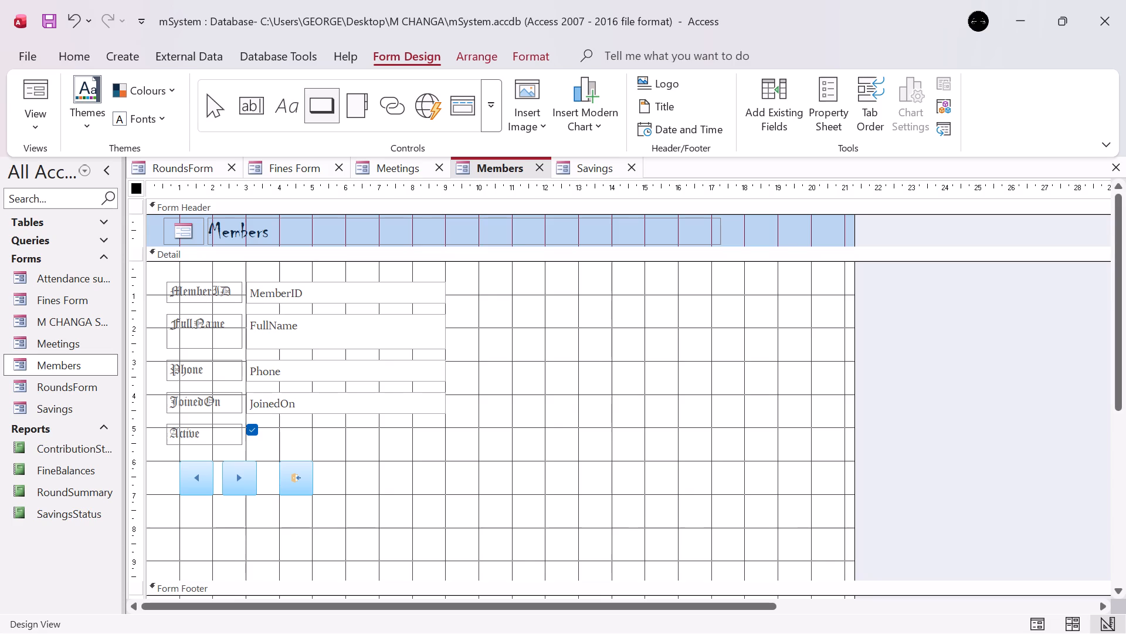
pyautogui.click(205, 535)
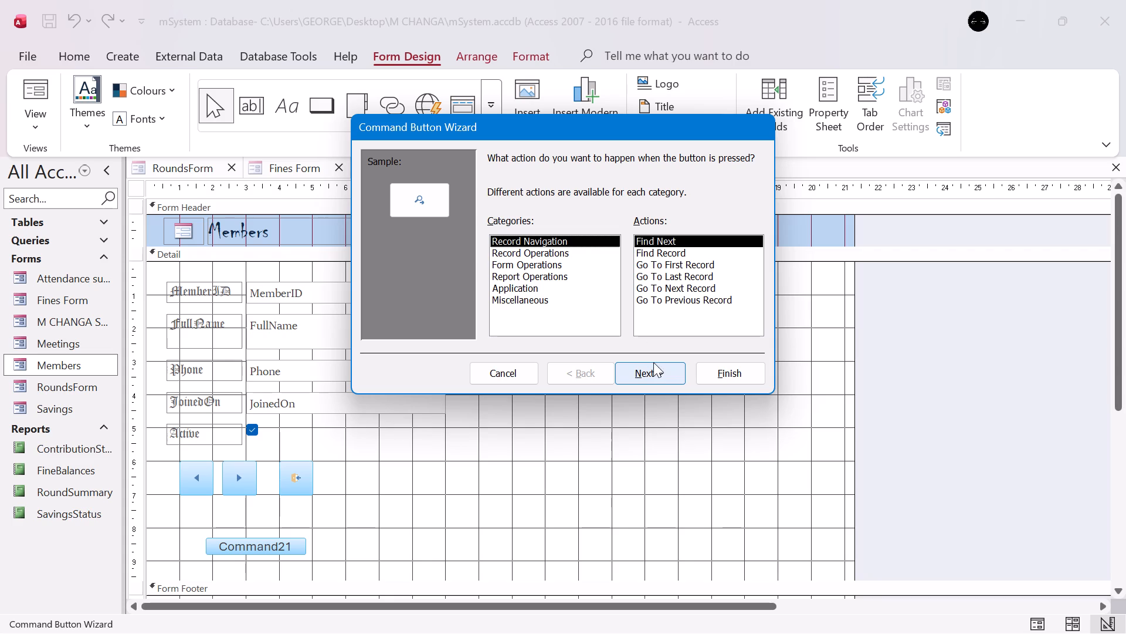
pyautogui.click(656, 267)
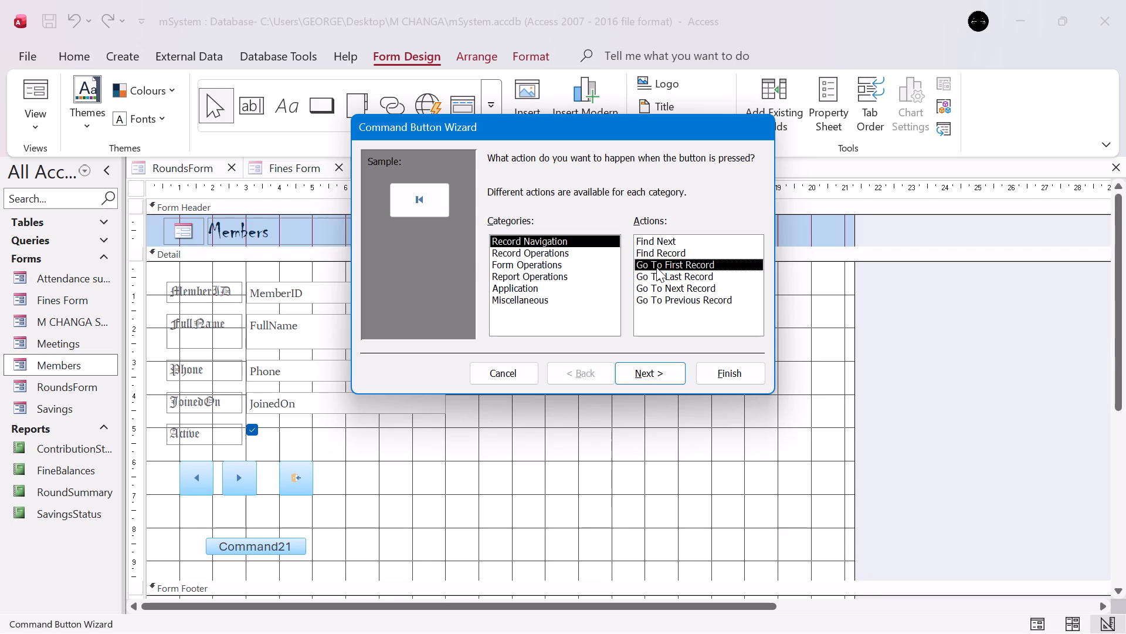
pyautogui.click(681, 279)
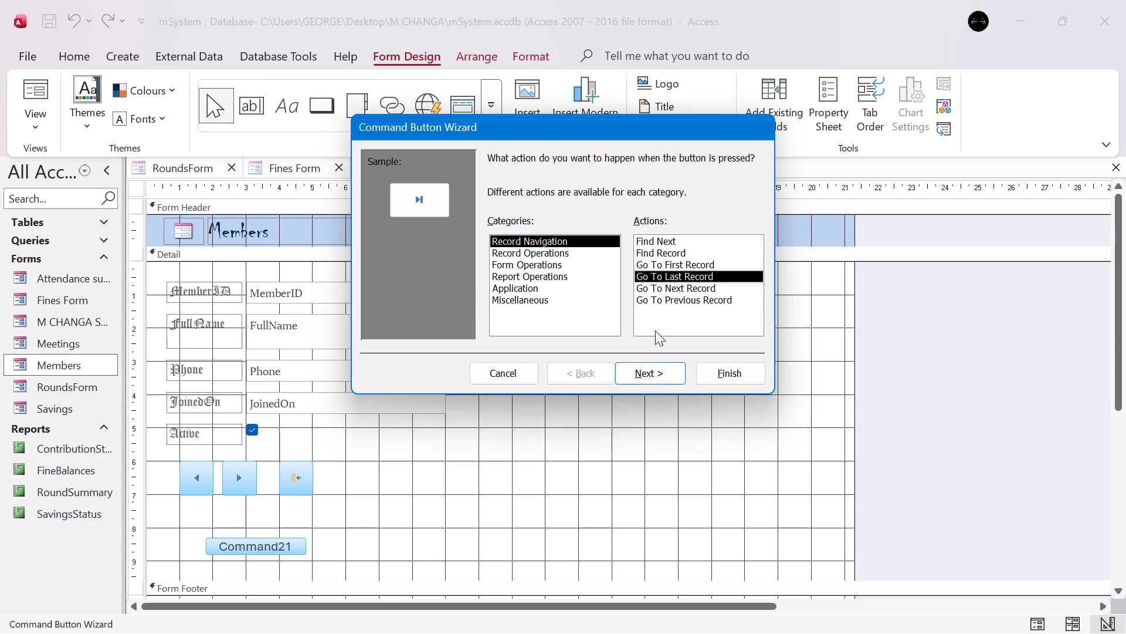
pyautogui.click(648, 368)
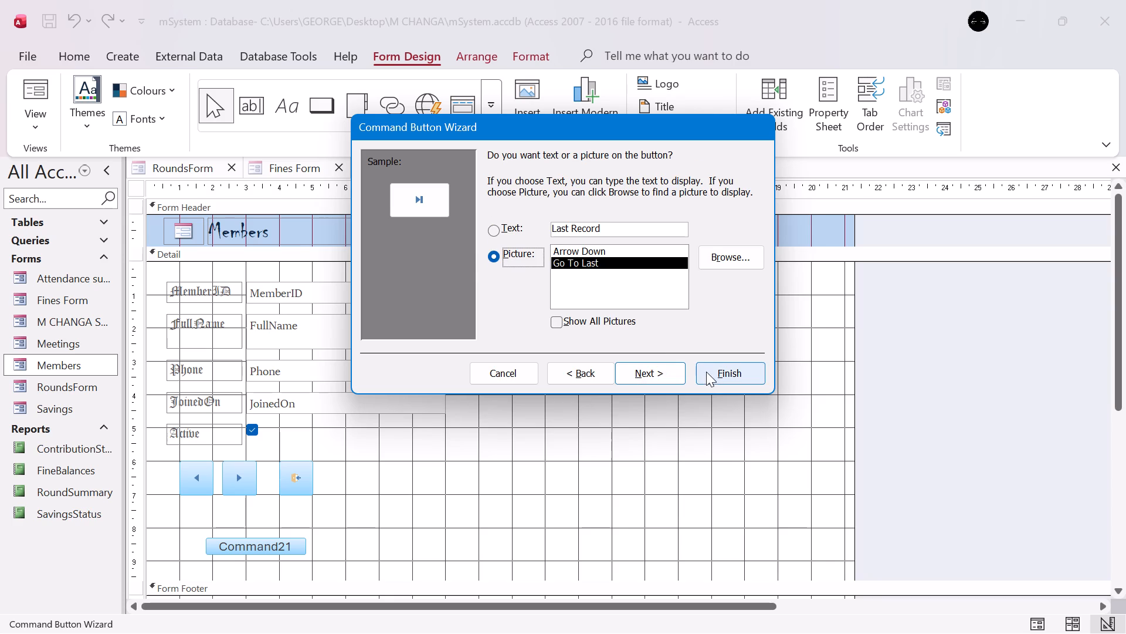
pyautogui.click(706, 372)
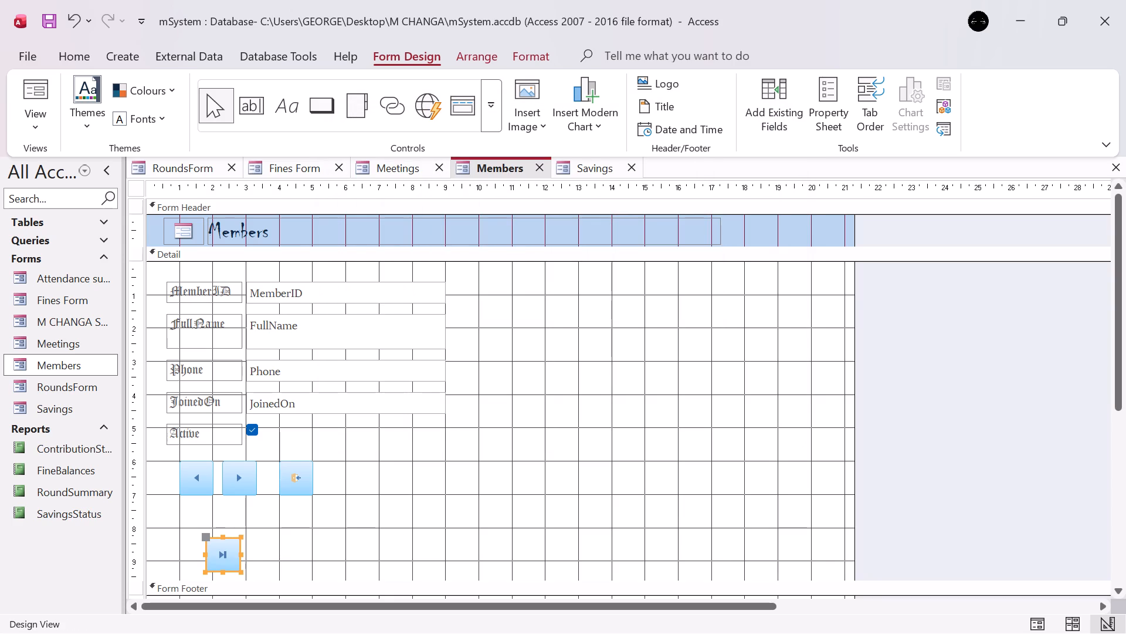
# Move the last-record button on the Members form directly below the exit button, with its top edge at 8 on the vertical ruler.
pyautogui.moveTo(229, 537); pyautogui.dragTo(303, 532)
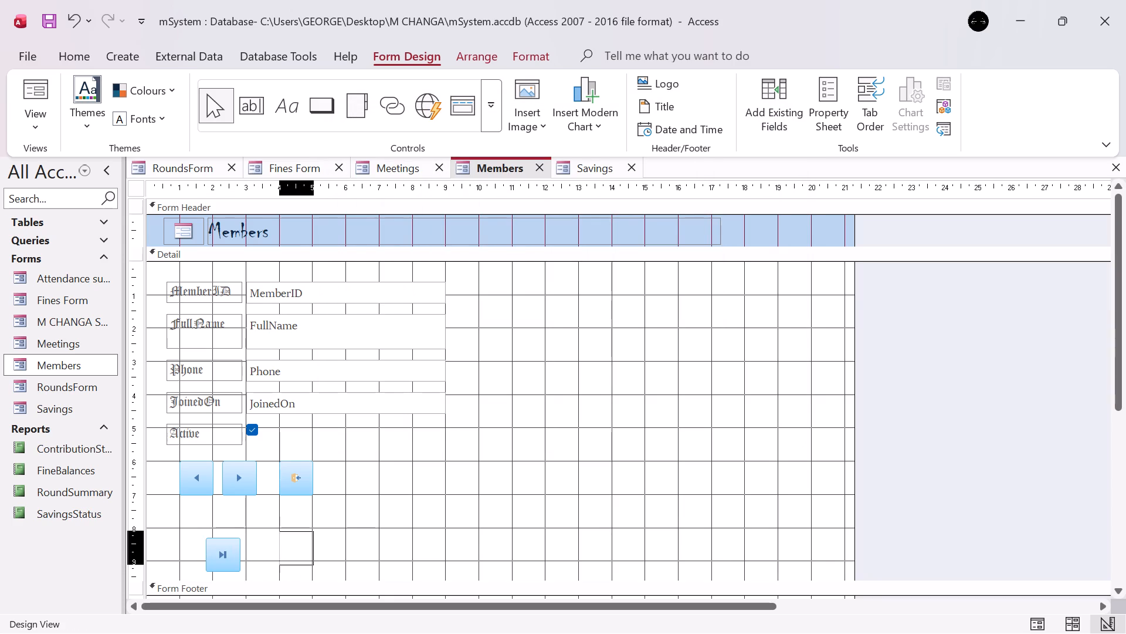
pyautogui.moveTo(303, 532); pyautogui.dragTo(305, 525)
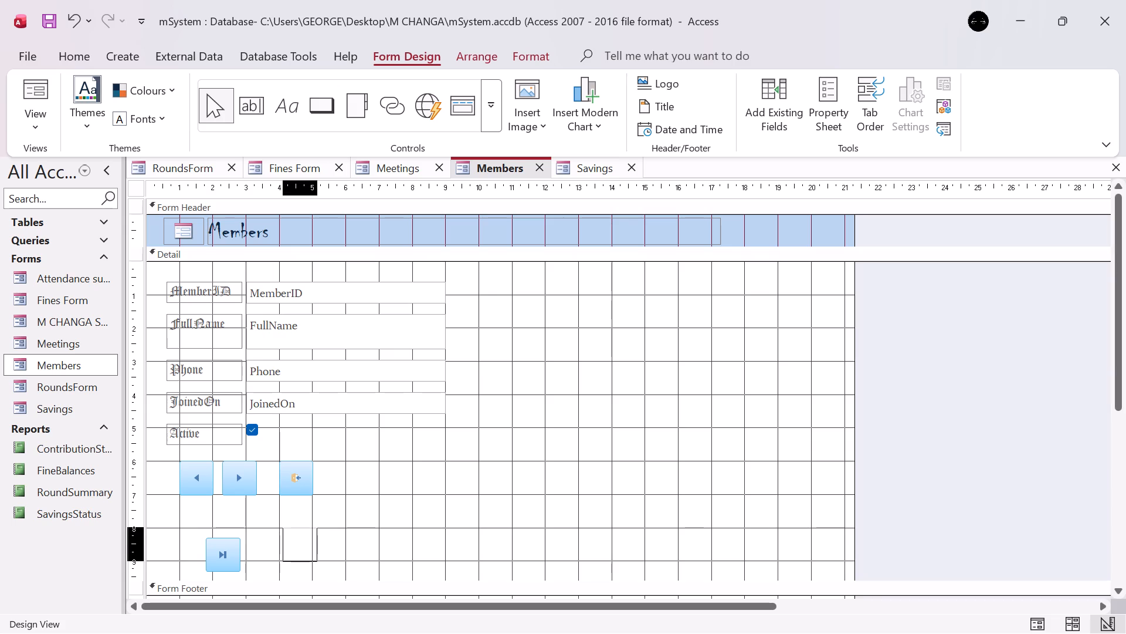
pyautogui.moveTo(305, 525); pyautogui.dragTo(304, 525)
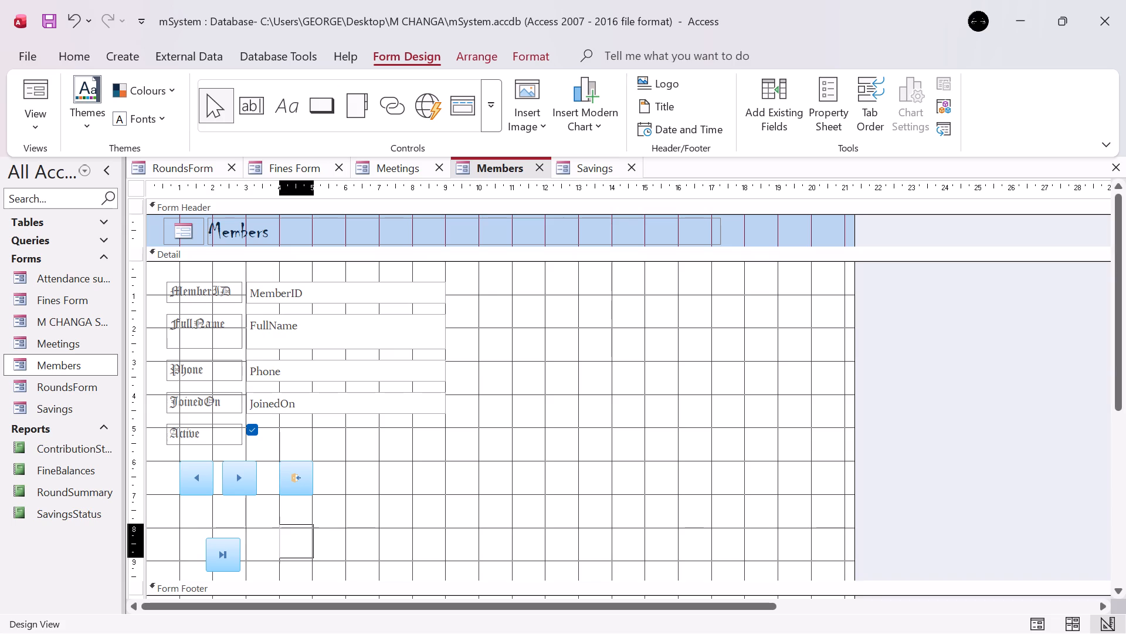
pyautogui.moveTo(304, 525); pyautogui.dragTo(304, 526)
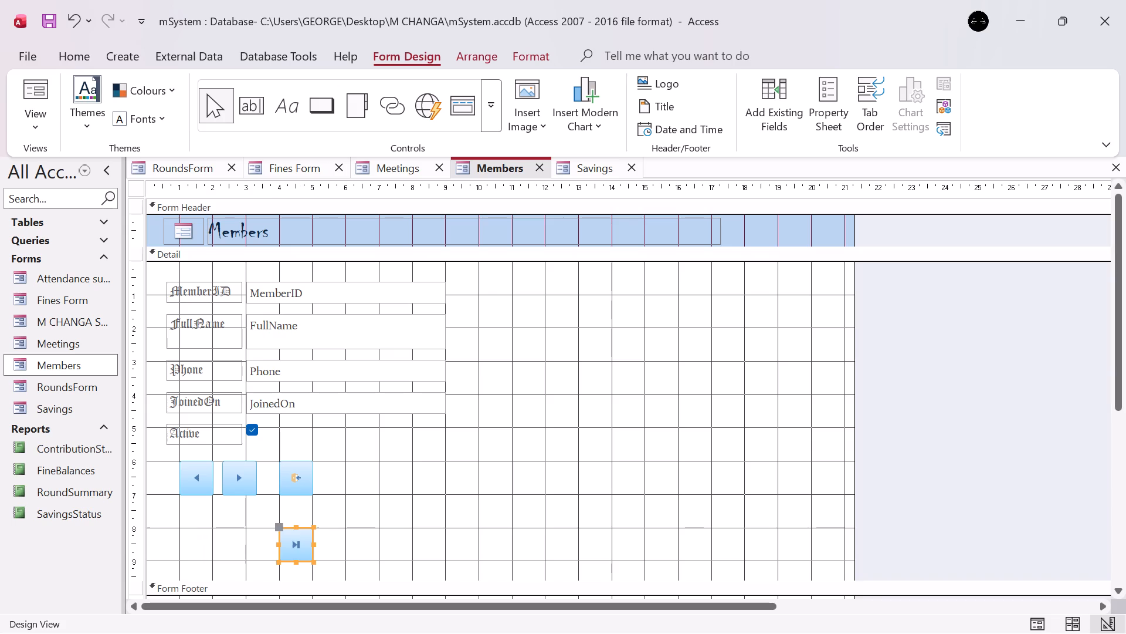
pyautogui.click(240, 544)
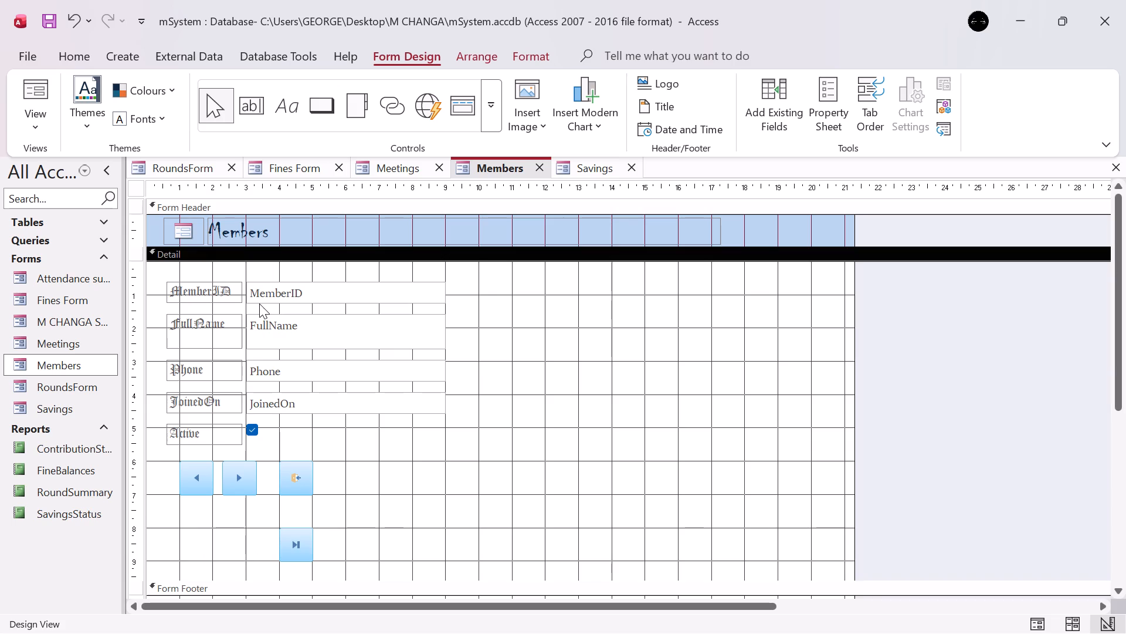
# Add a Go To First Record command button with the Go To First picture beside the last-record button, keeping the default name.
pyautogui.click(327, 107)
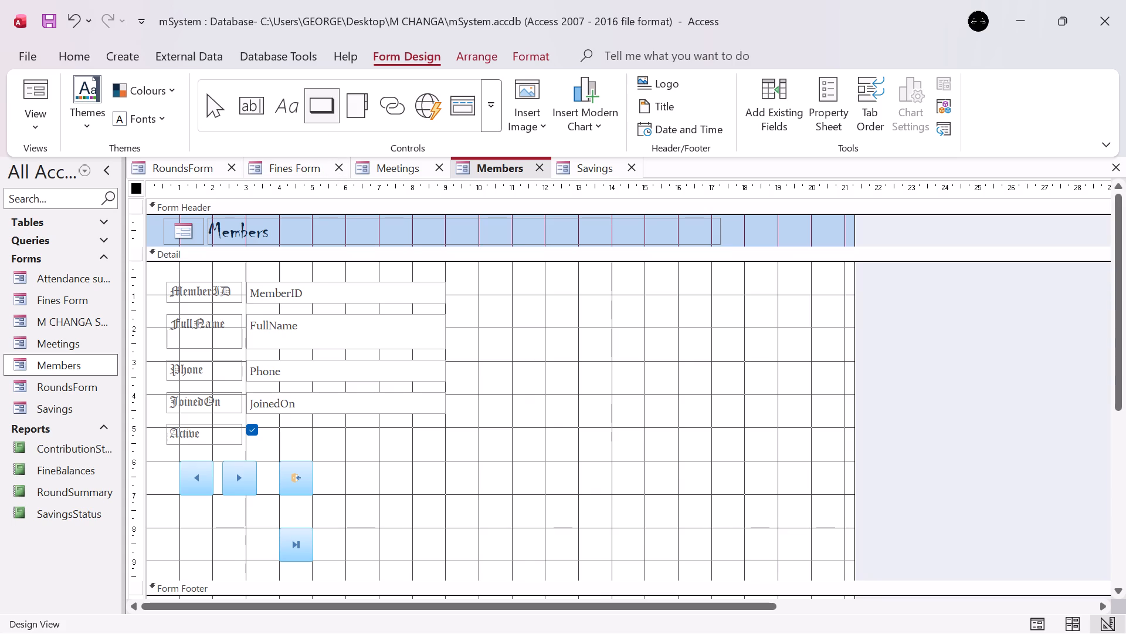
pyautogui.click(186, 535)
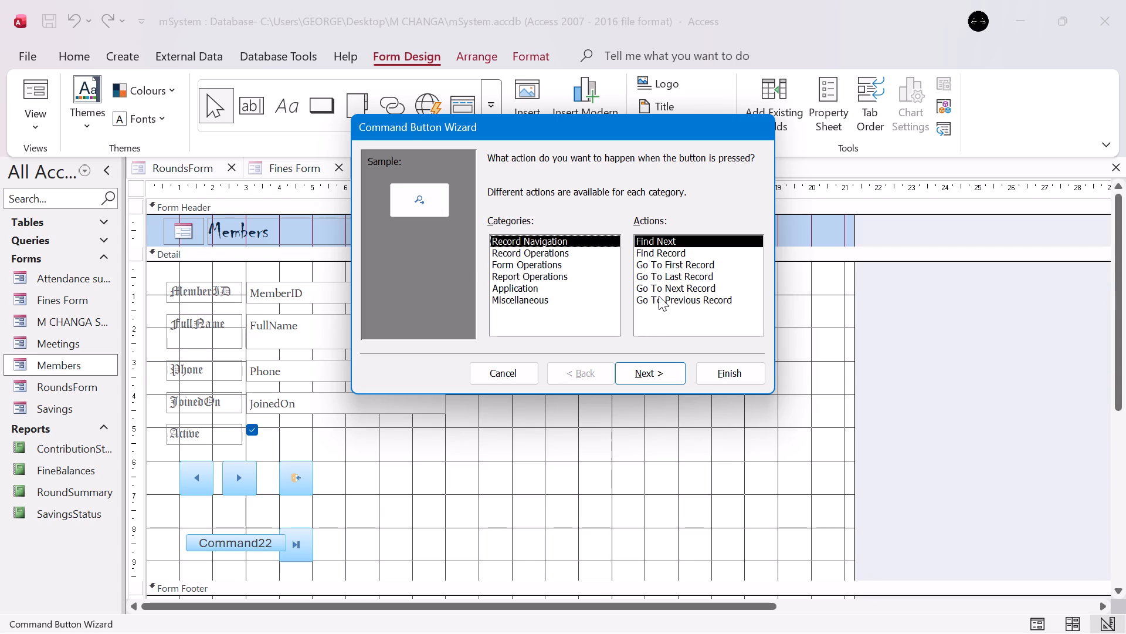
pyautogui.click(685, 265)
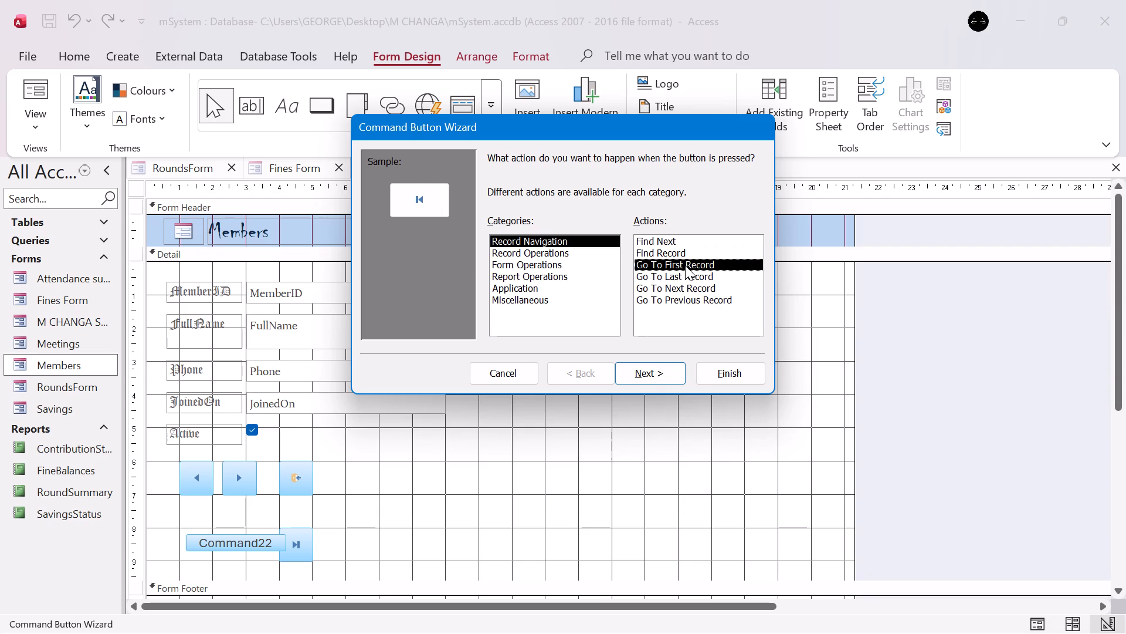
pyautogui.click(657, 374)
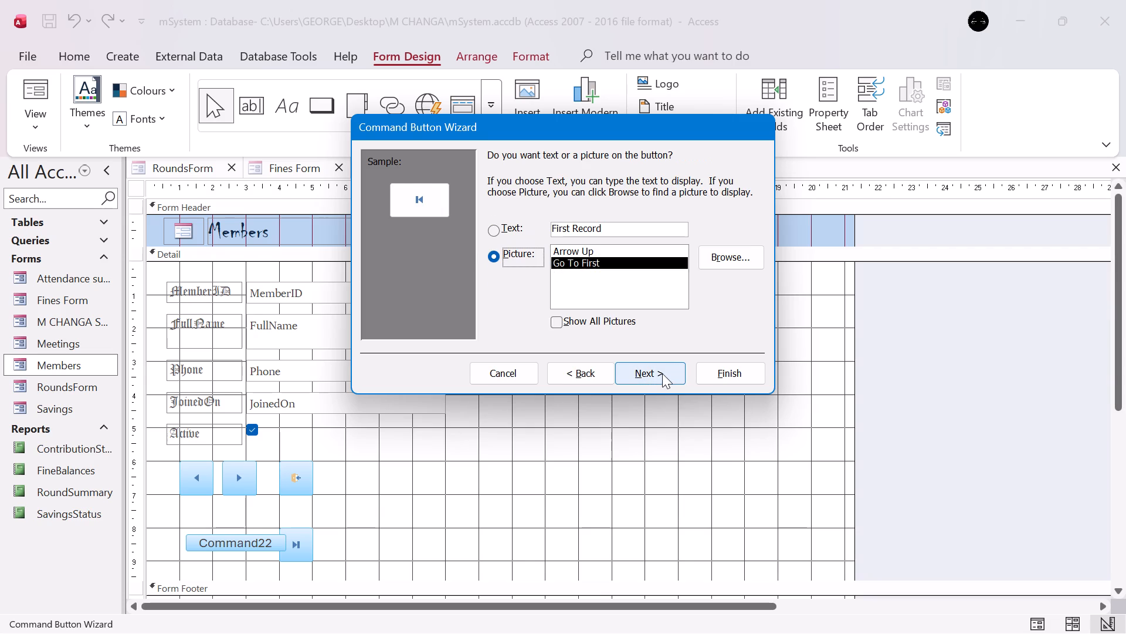
pyautogui.click(660, 373)
pyautogui.click(714, 372)
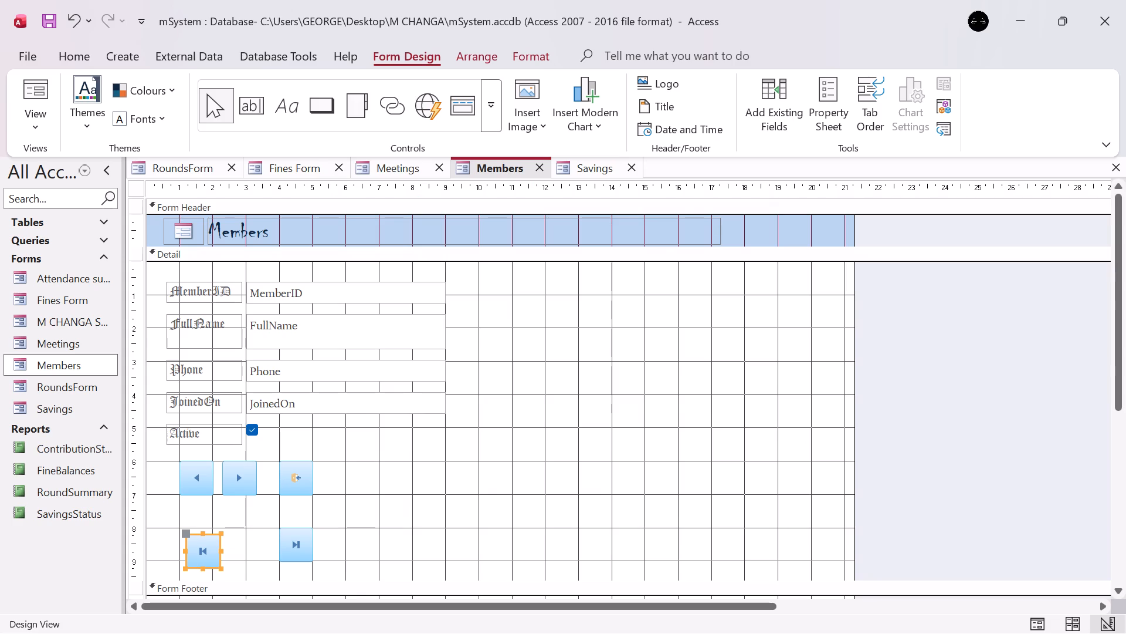
# Align the first-record button level with the last-record button, with its left edge at about 2 on the horizontal ruler.
pyautogui.moveTo(187, 547); pyautogui.dragTo(215, 539)
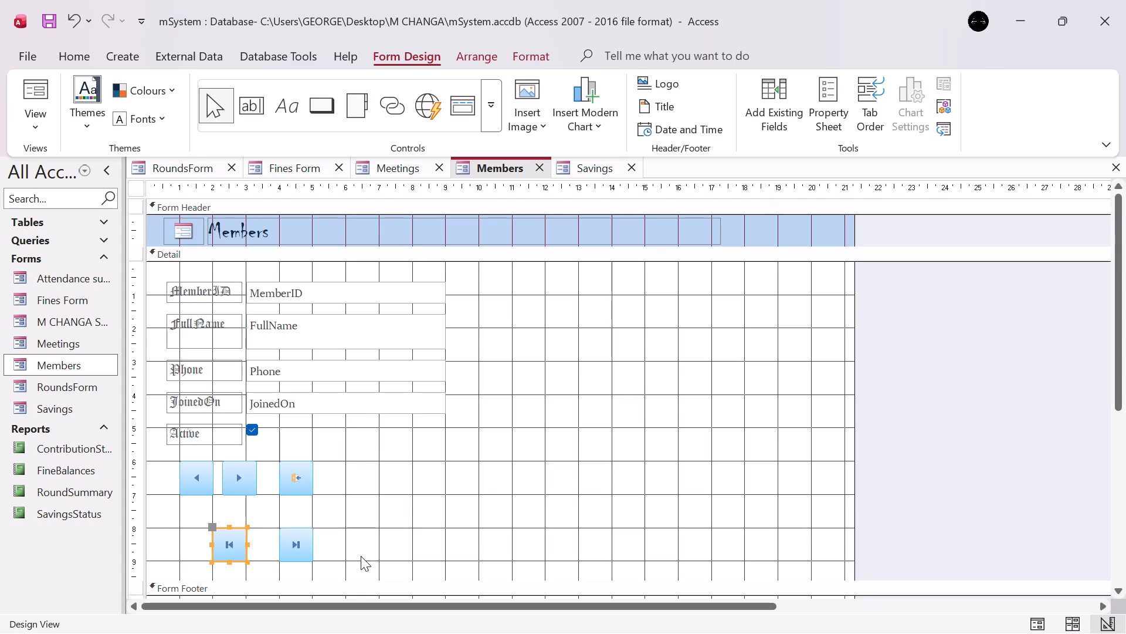
pyautogui.click(361, 556)
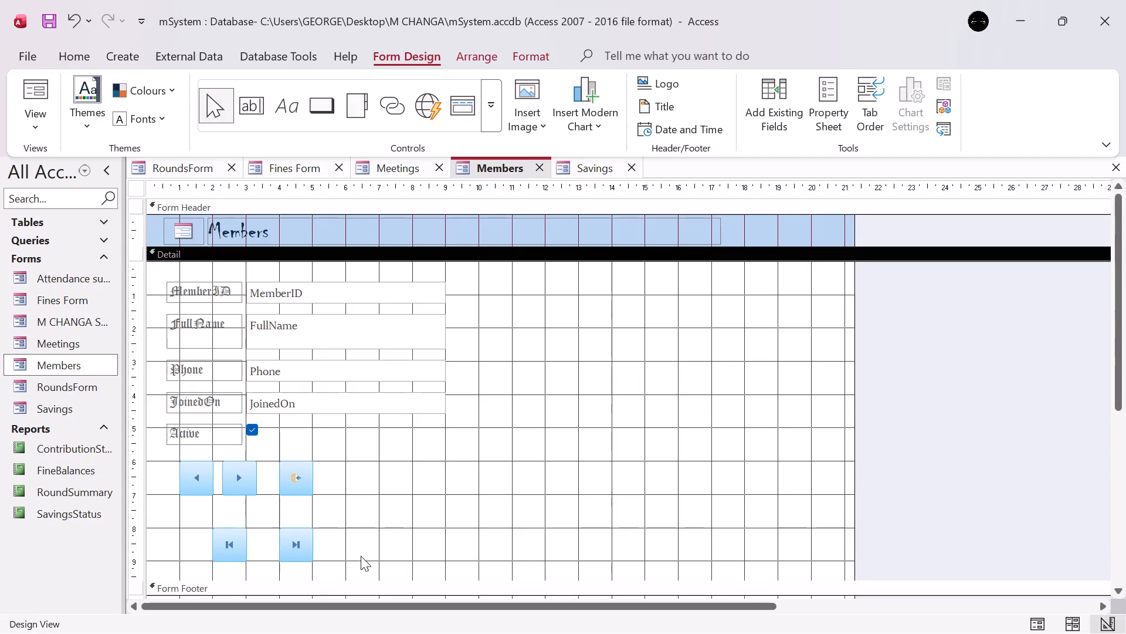
pyautogui.click(408, 515)
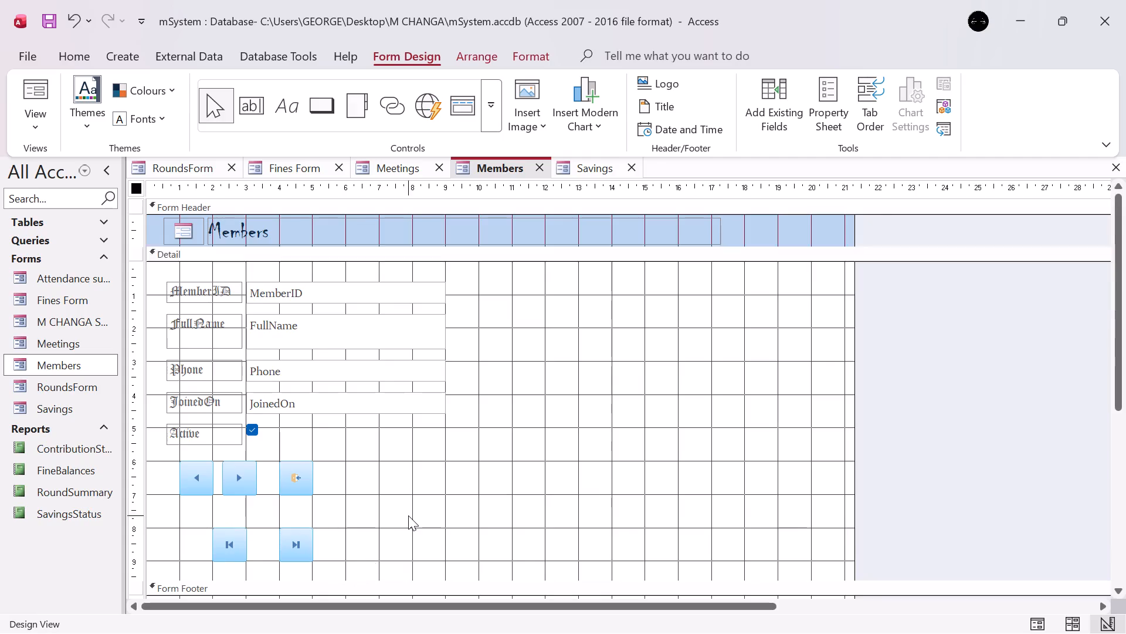
# Switch the Members form to Form View and test the first-record and last-record buttons by alternating between them.
pyautogui.click(32, 86)
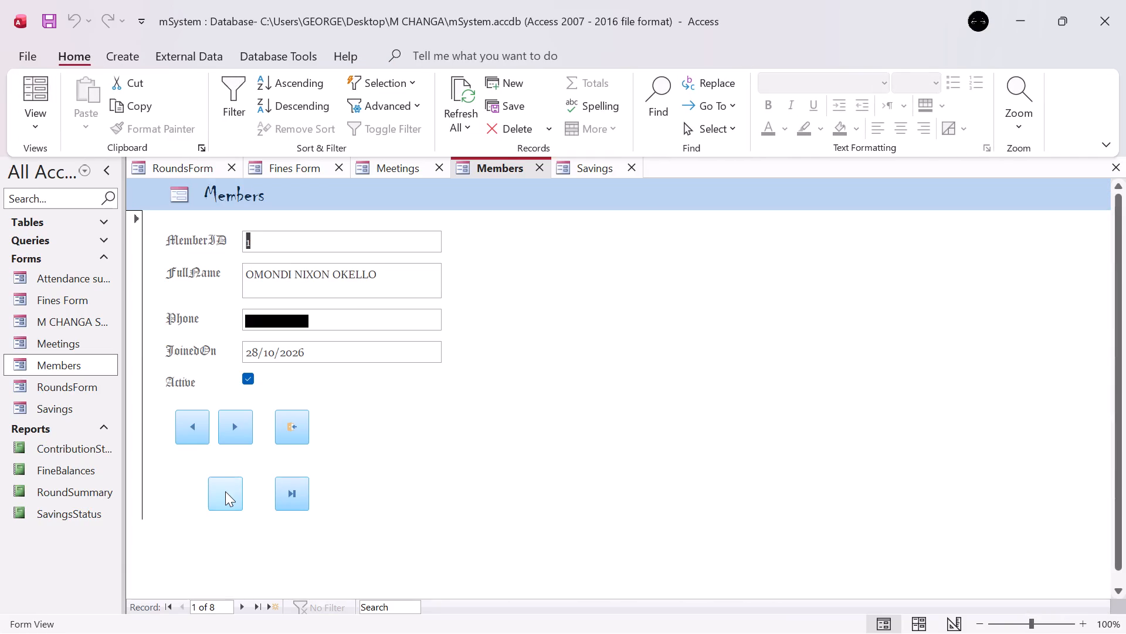
pyautogui.click(225, 493)
pyautogui.click(298, 496)
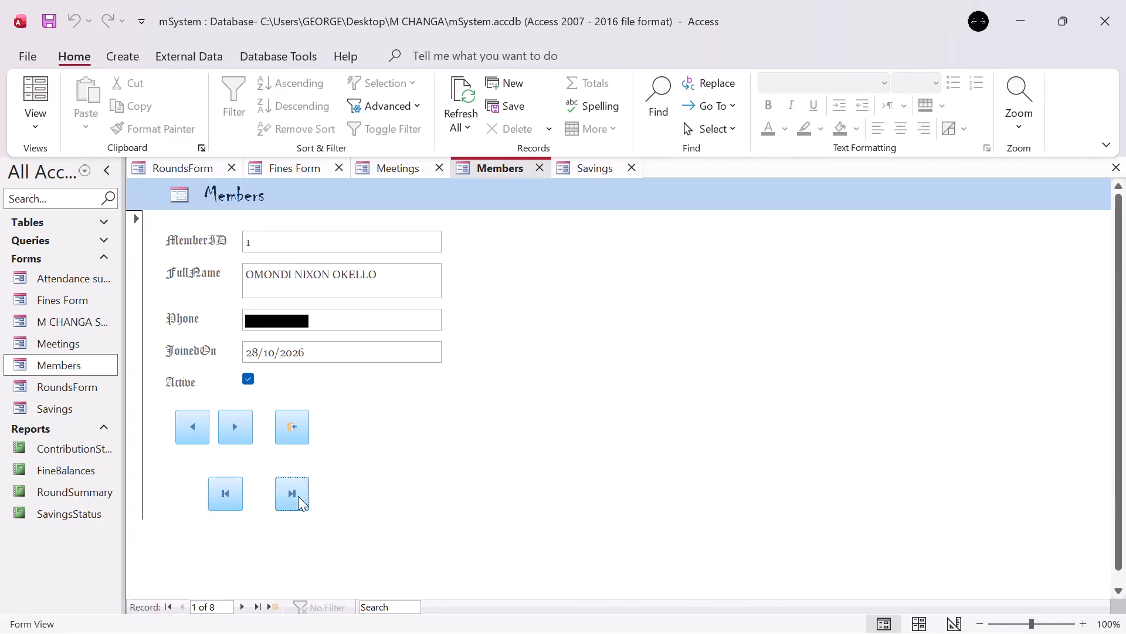
pyautogui.click(298, 496)
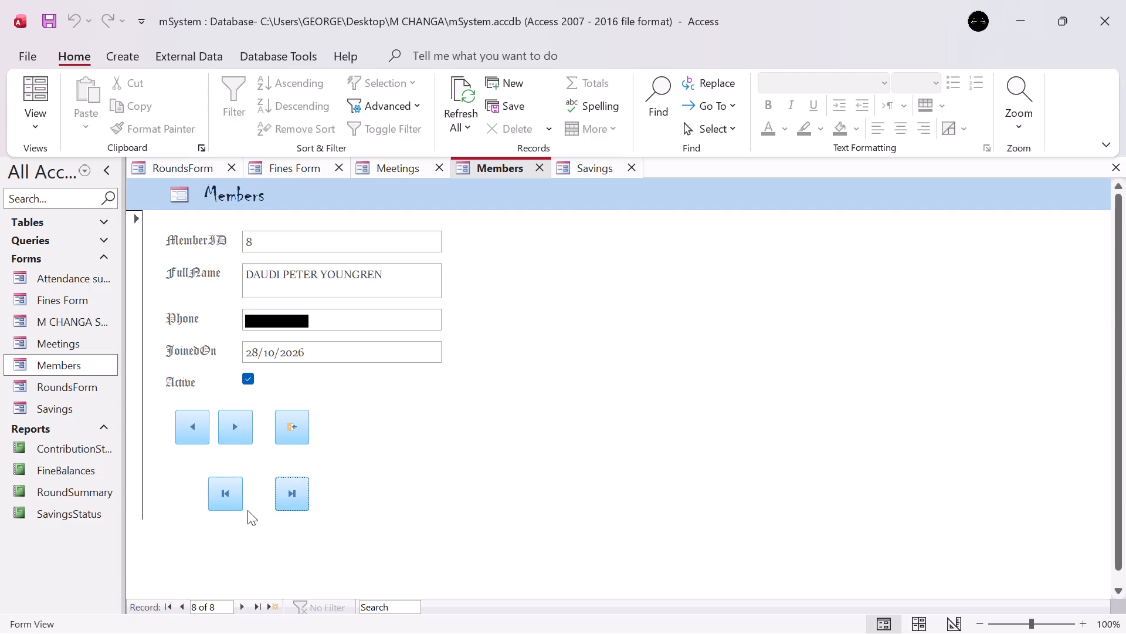
pyautogui.click(222, 499)
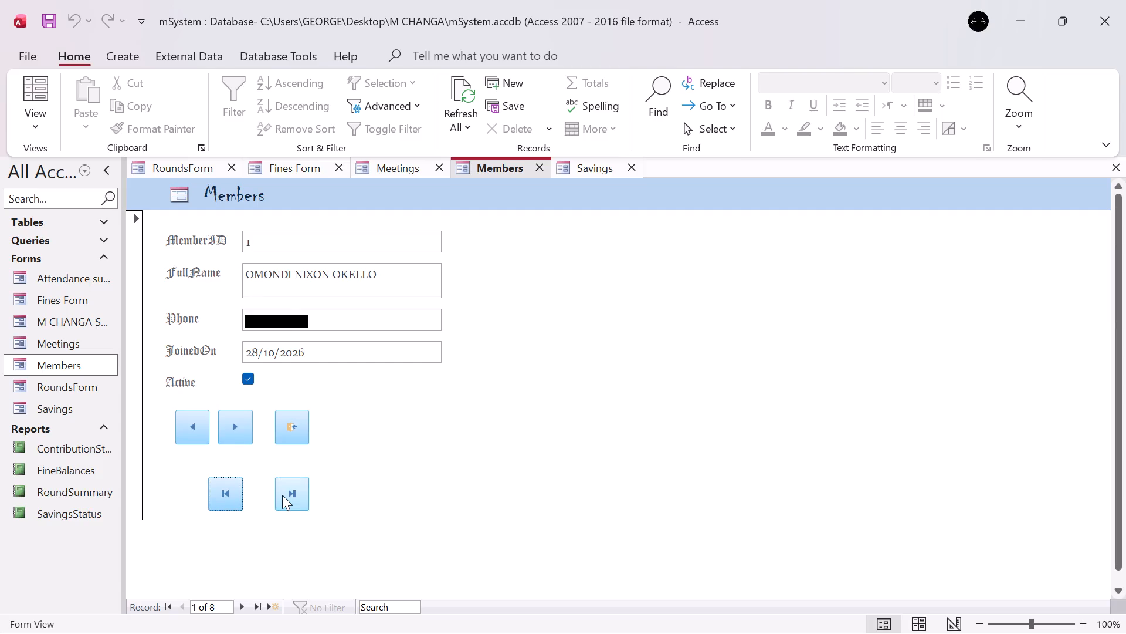
pyautogui.click(282, 495)
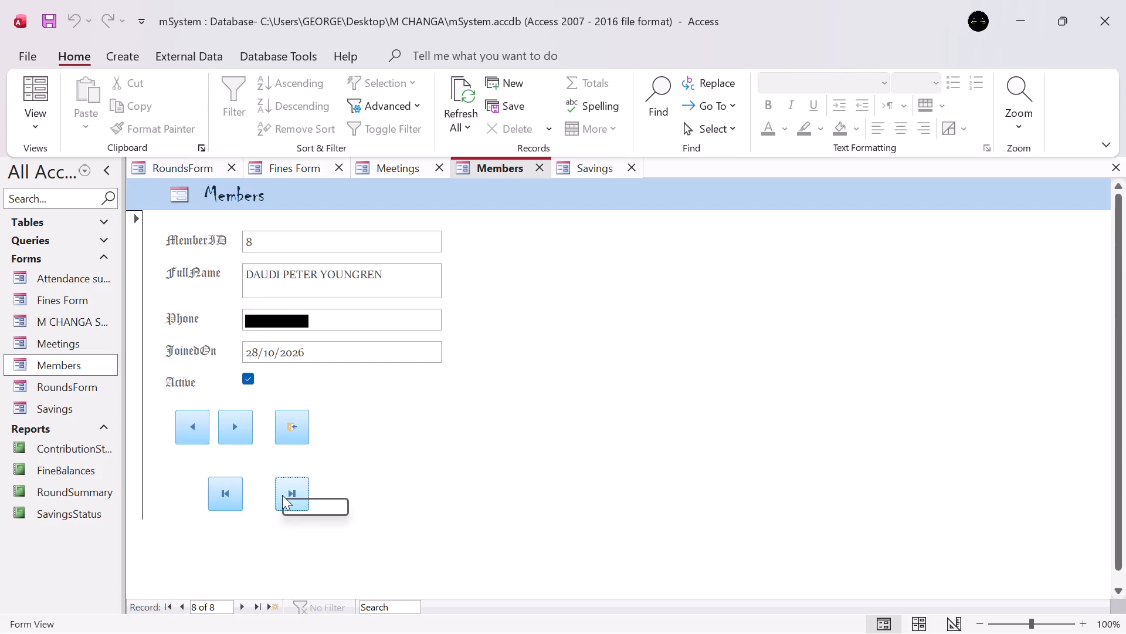
pyautogui.click(398, 427)
pyautogui.click(23, 109)
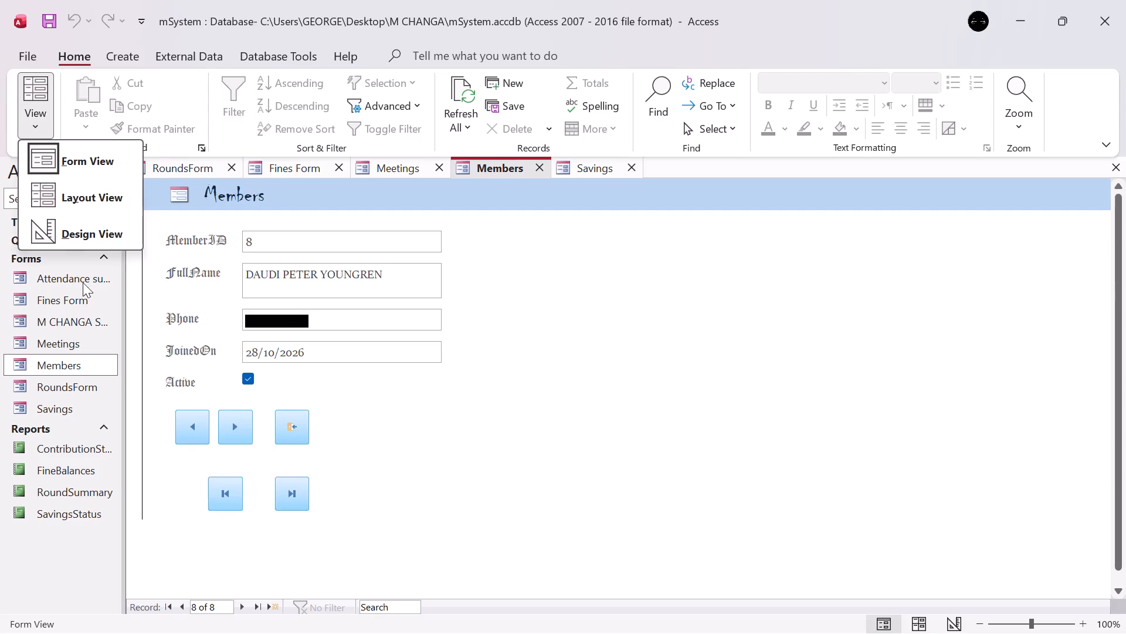
pyautogui.click(710, 372)
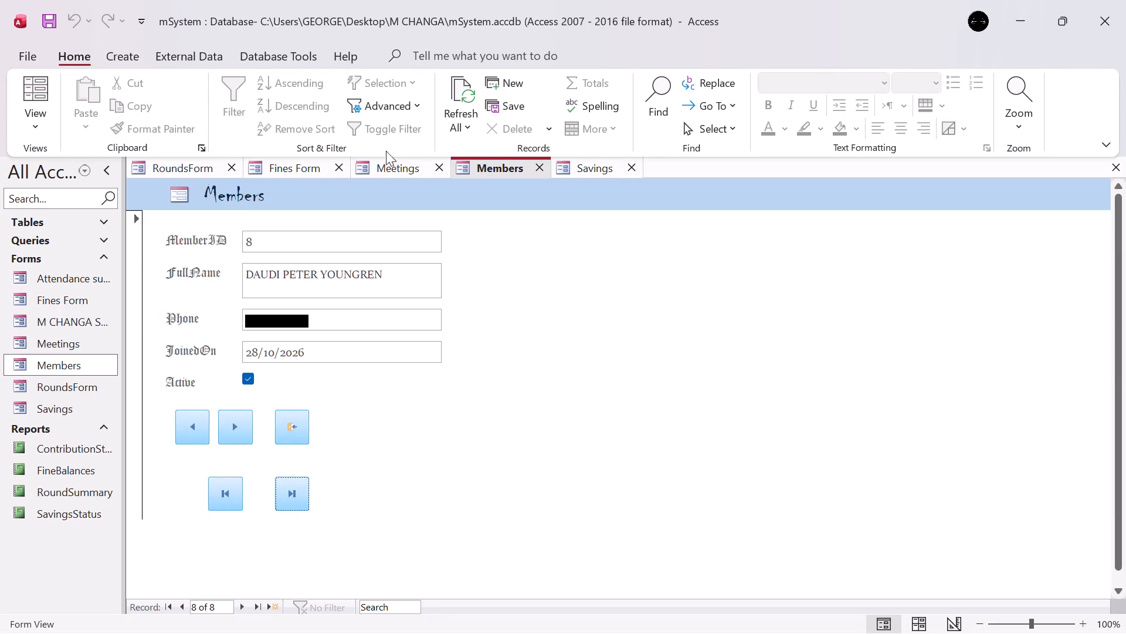
# Close the Meetings and Members forms, saving the design changes to both.
pyautogui.click(399, 179)
pyautogui.click(395, 163)
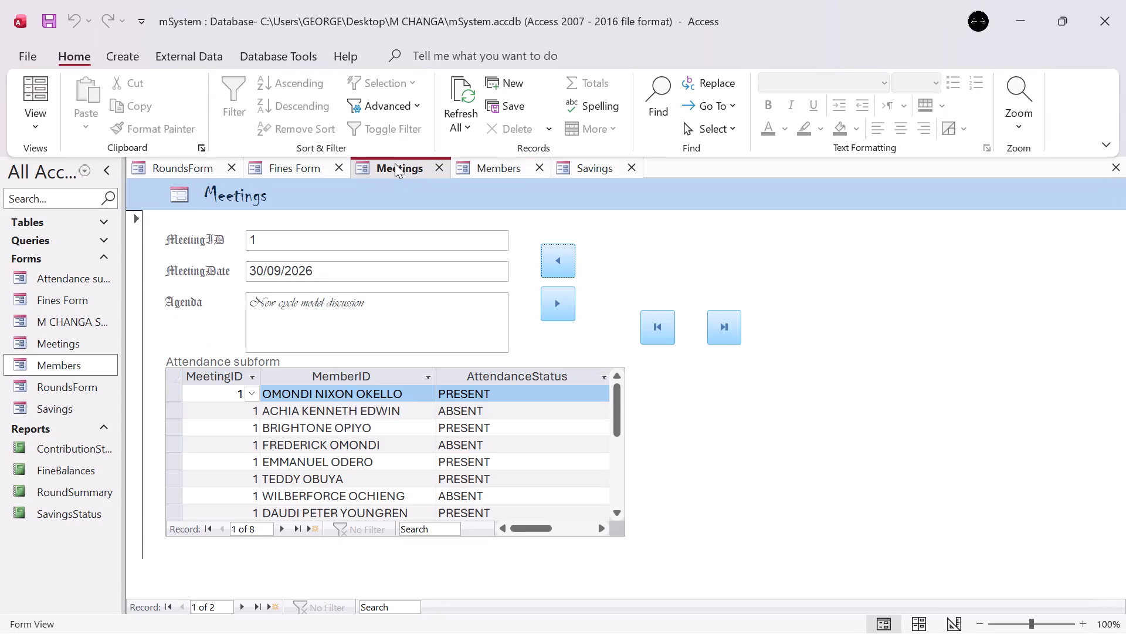
pyautogui.click(438, 169)
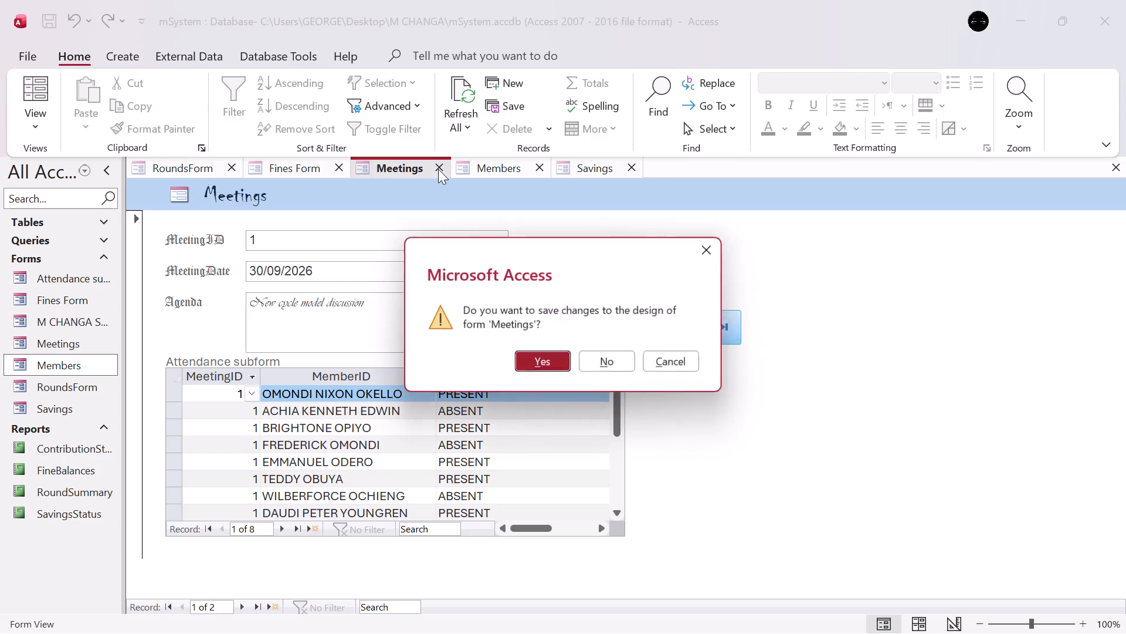
pyautogui.click(543, 359)
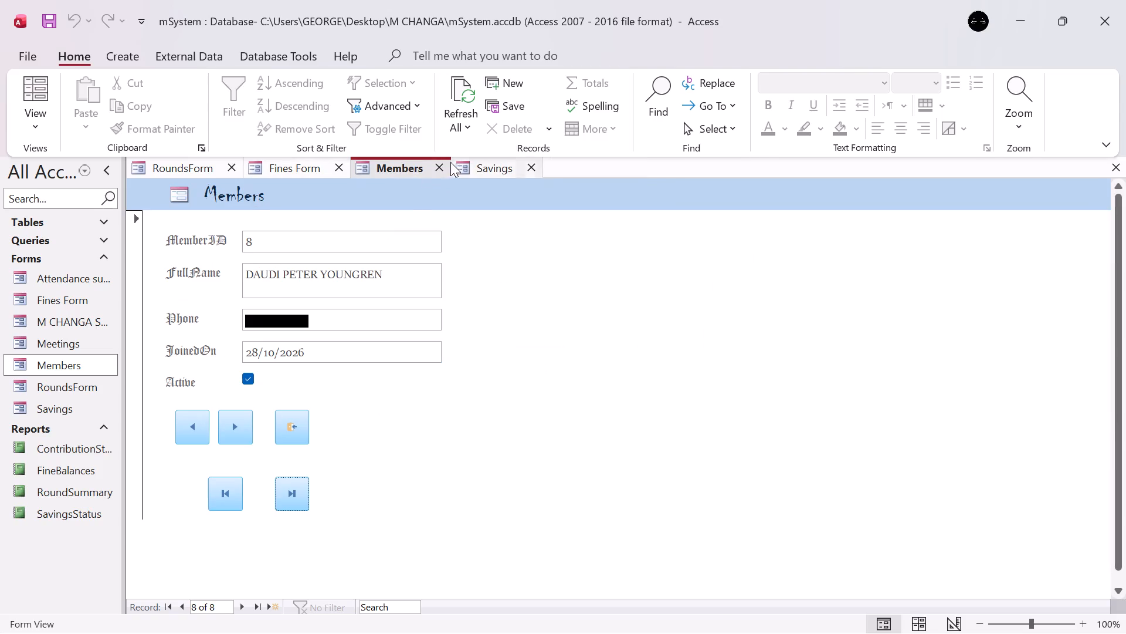
pyautogui.click(440, 165)
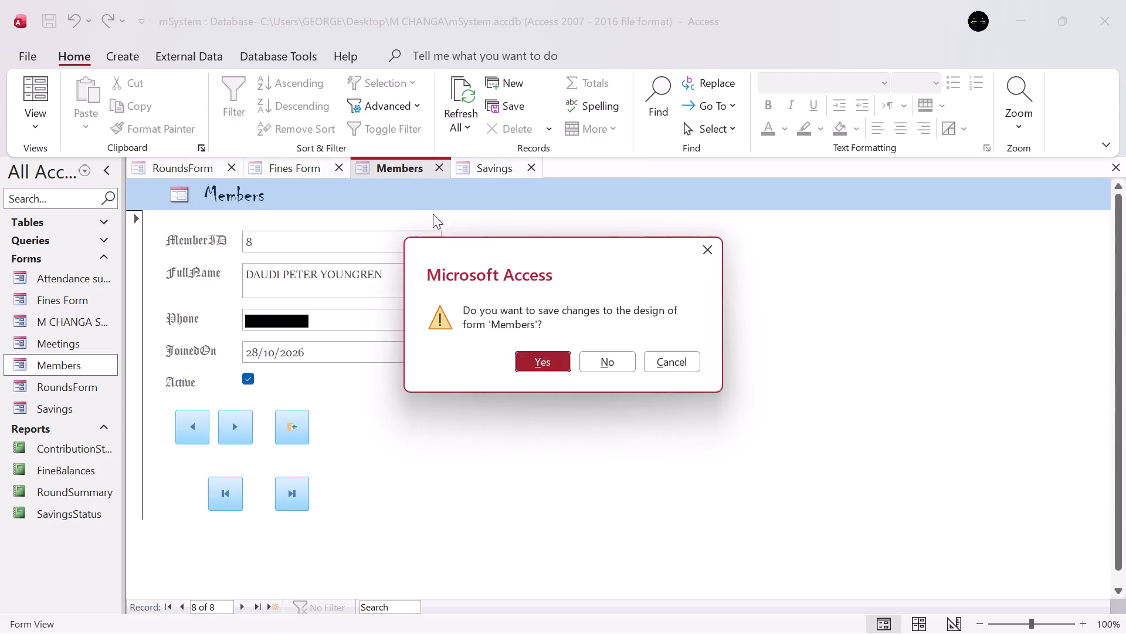
pyautogui.click(540, 364)
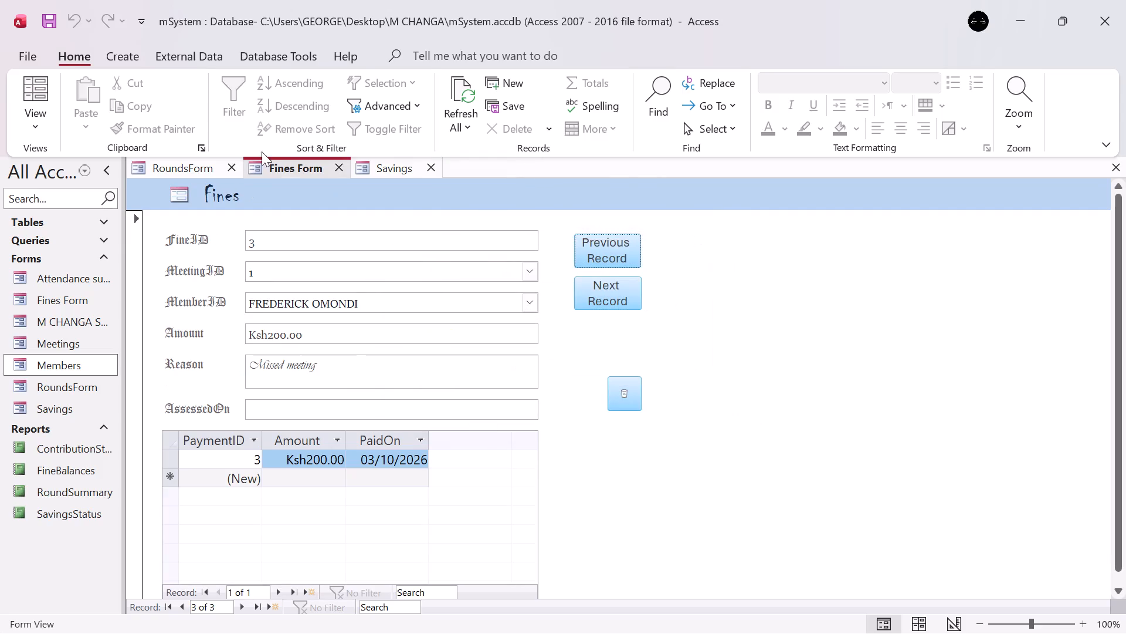
# Close the remaining Fines Form, RoundsForm and Savings forms, saving the design changes to RoundsForm.
pyautogui.click(338, 169)
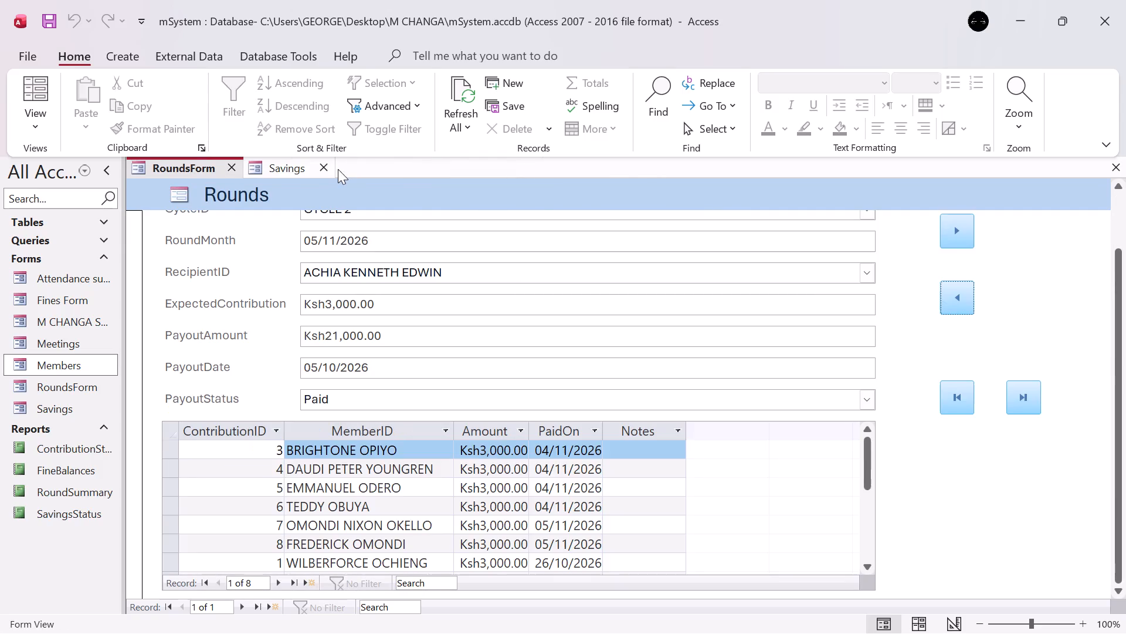
pyautogui.click(232, 165)
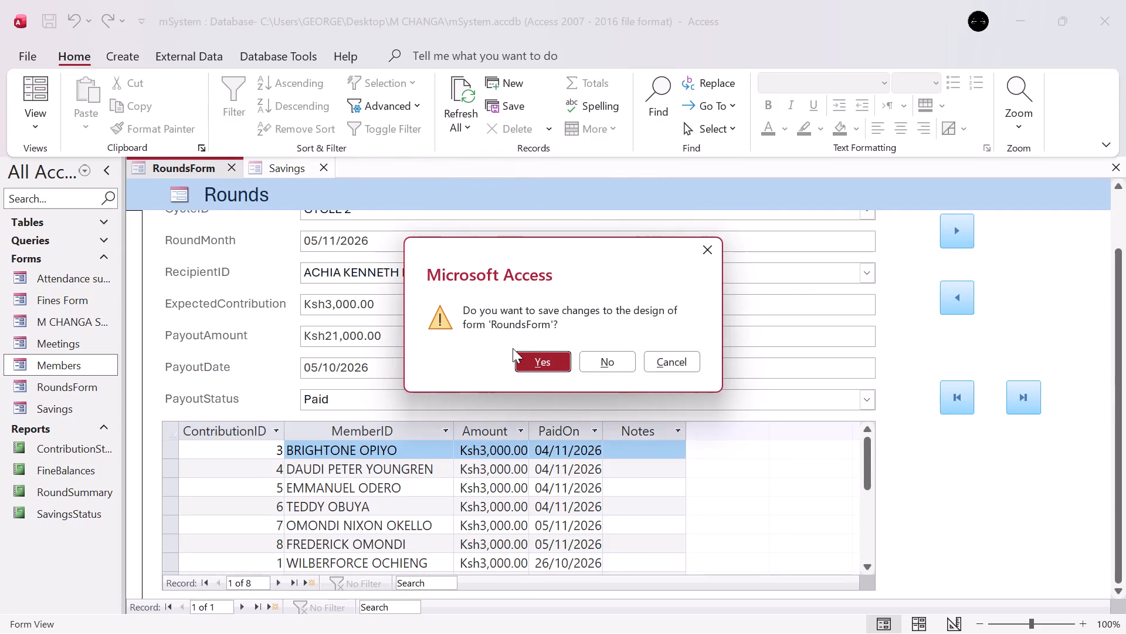
pyautogui.click(536, 370)
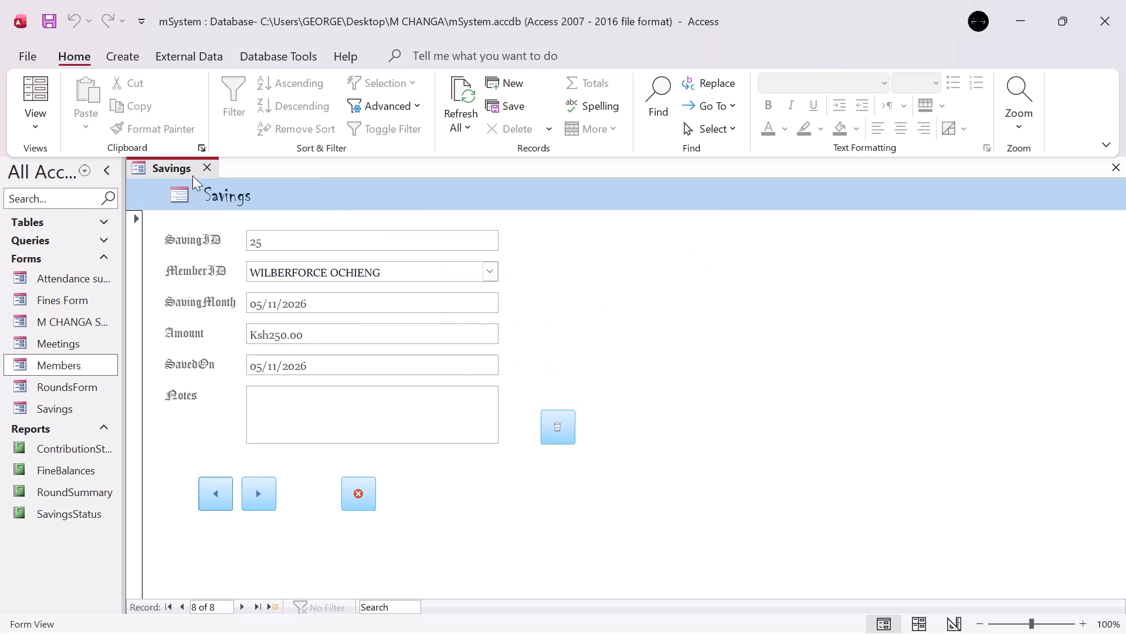
pyautogui.click(210, 167)
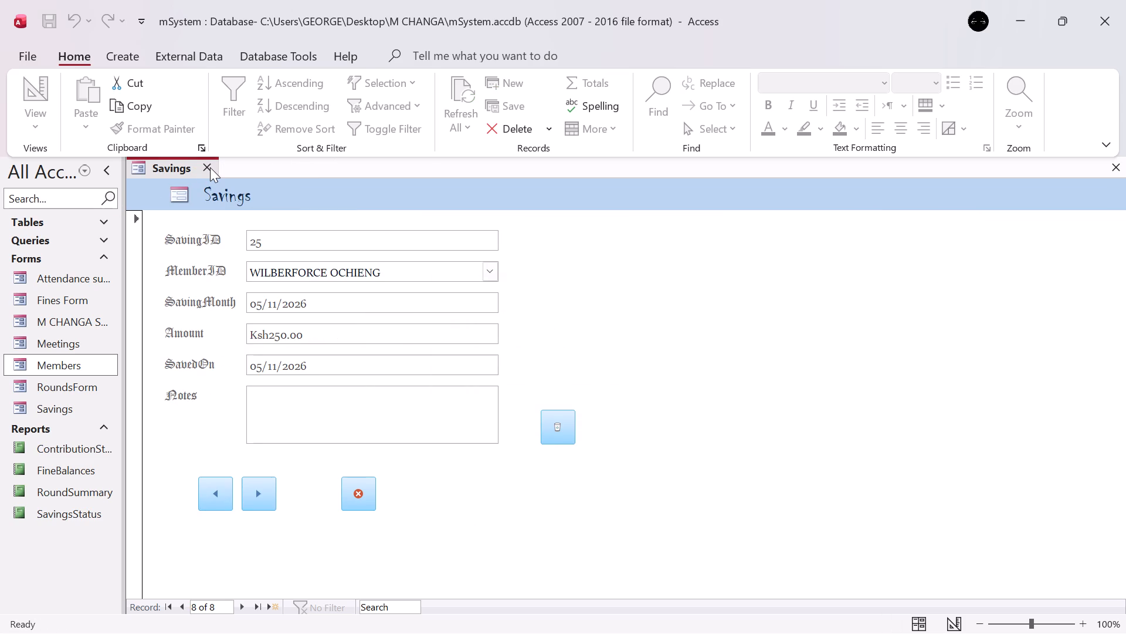